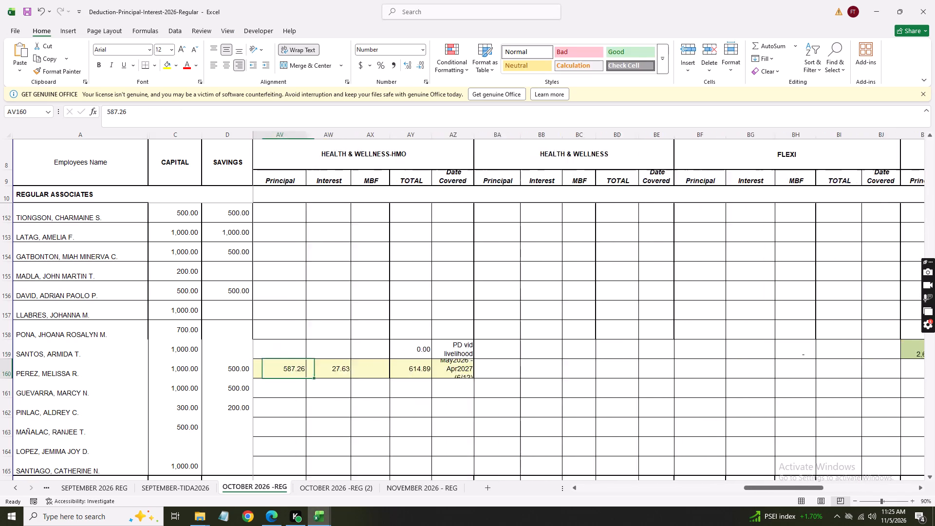
# Go to the NOVEMBER 2026 - REG sheet and open Find to search the employee deduction records.
pyautogui.press('Left')
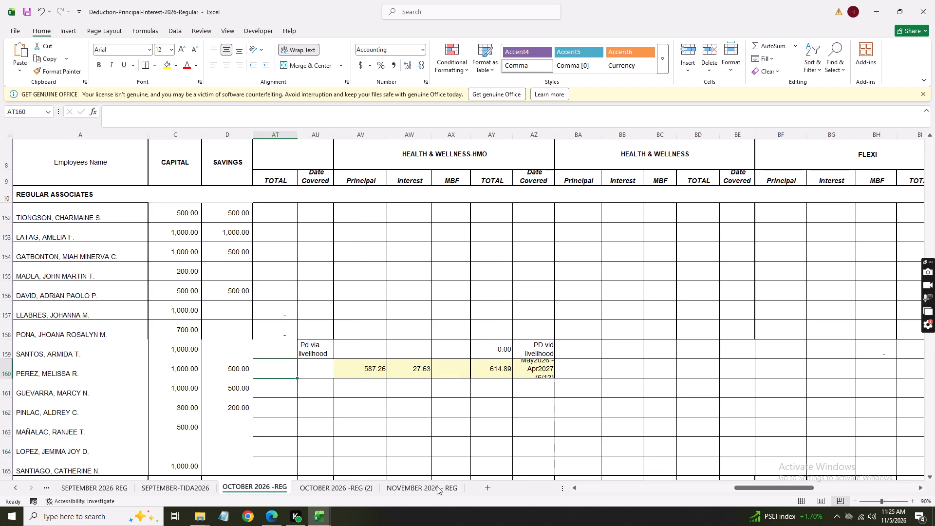
pyautogui.click(431, 488)
pyautogui.scroll(-2, 421, 421)
pyautogui.scroll(3, 423, 414)
pyautogui.click(454, 394)
pyautogui.hotkey('ctrl', 'f')
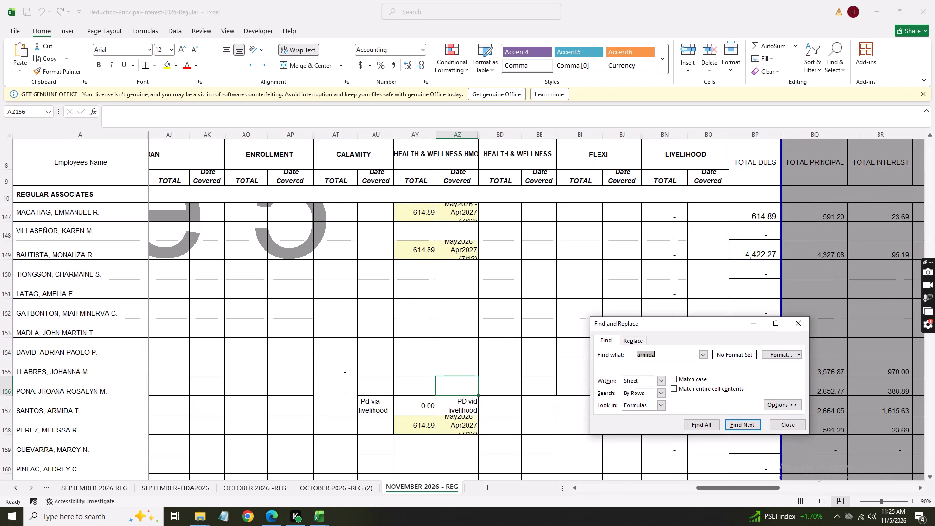
# Search the NOVEMBER 2026 - REG sheet for perez.
pyautogui.write('peres')
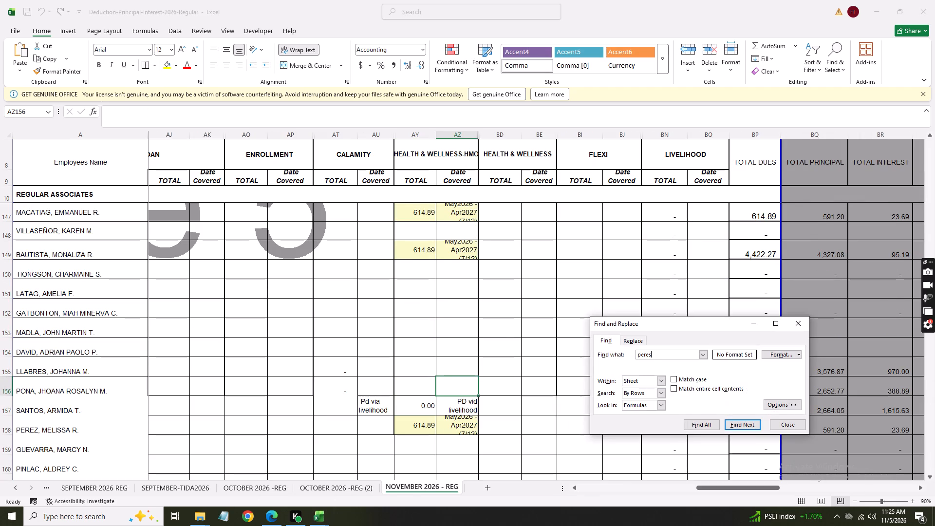
pyautogui.press('BackSpace')
pyautogui.press('z')
pyautogui.press('Return')
pyautogui.press('Escape')
# Examine the loan and deduction columns across the Perez row, ending on the Health & Wellness-HMO total.
pyautogui.press('Right')
pyautogui.press('Right')
pyautogui.press('Right')
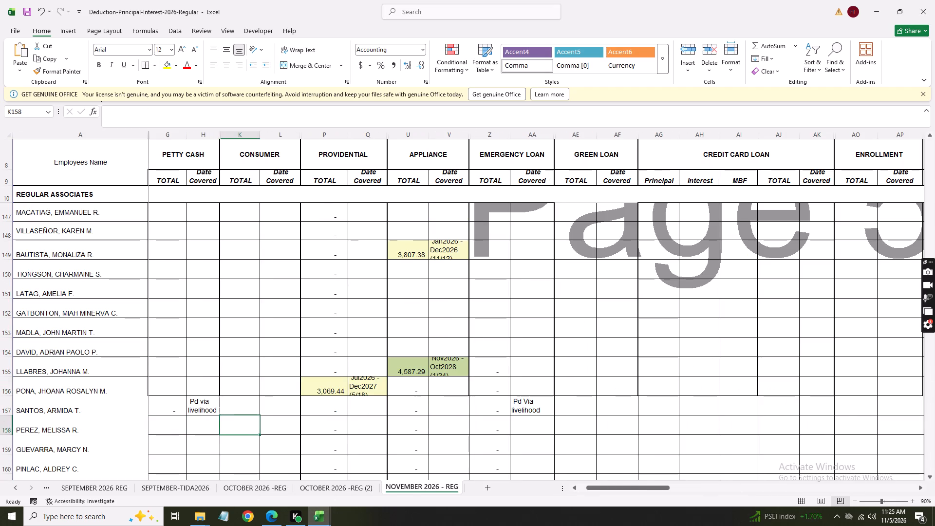
pyautogui.hotkey('ctrl', 'Right')
pyautogui.hotkey('ctrl', 'Right')
pyautogui.hotkey('ctrl', 'Right')
pyautogui.hotkey('ctrl', 'Right')
pyautogui.hotkey('ctrl', 'Right')
pyautogui.hotkey('ctrl', 'Right')
pyautogui.hotkey('ctrl', 'Right')
pyautogui.hotkey('ctrl', 'Right')
pyautogui.hotkey('ctrl', 'Right')
pyautogui.hotkey('ctrl', 'Right')
pyautogui.hotkey('ctrl', 'Right')
pyautogui.hotkey('ctrl', 'Right')
pyautogui.hotkey('ctrl', 'Right')
pyautogui.hotkey('ctrl', 'Right')
pyautogui.hotkey('ctrl', 'Right')
pyautogui.hotkey('ctrl', 'Right')
pyautogui.hotkey('ctrl', 'Right')
pyautogui.hotkey('ctrl', 'Right')
pyautogui.hotkey('ctrl', 'Left')
pyautogui.hotkey('ctrl', 'Left')
pyautogui.hotkey('ctrl', 'Left')
pyautogui.hotkey('ctrl', 'Left')
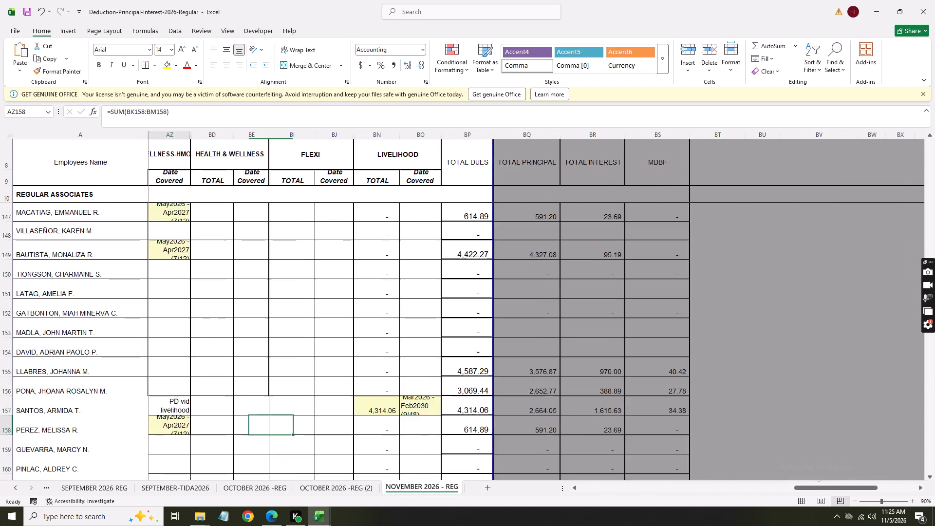
pyautogui.hotkey('ctrl', 'Left')
pyautogui.hotkey('ctrl', 'Left')
pyautogui.hotkey('ctrl', 'Right')
pyautogui.hotkey('ctrl', 'Right')
pyautogui.press('Left')
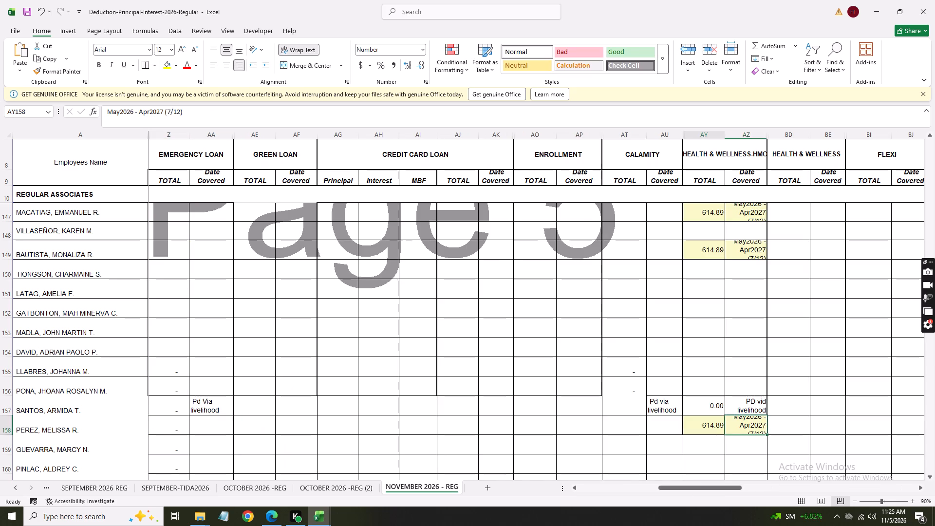
# Go back to the AUGUST 2026 REG sheet.
pyautogui.tripleClick(16, 488)
pyautogui.click(16, 488)
pyautogui.click(204, 484)
pyautogui.click(168, 485)
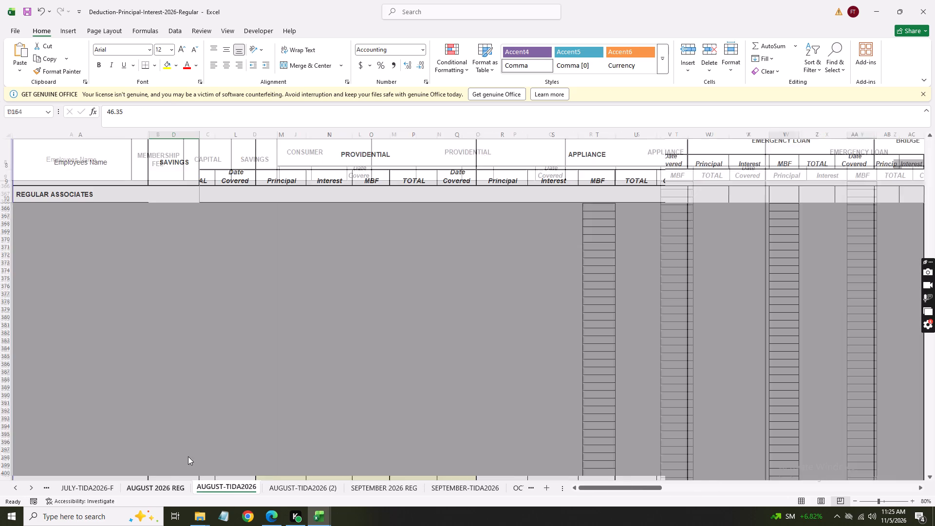
pyautogui.click(269, 404)
pyautogui.hotkey('ctrl', 'f')
pyautogui.press('Return')
pyautogui.press('Escape')
pyautogui.press('Right')
pyautogui.hotkey('ctrl', 'Right')
pyautogui.hotkey('ctrl', 'Right')
pyautogui.hotkey('ctrl', 'Right')
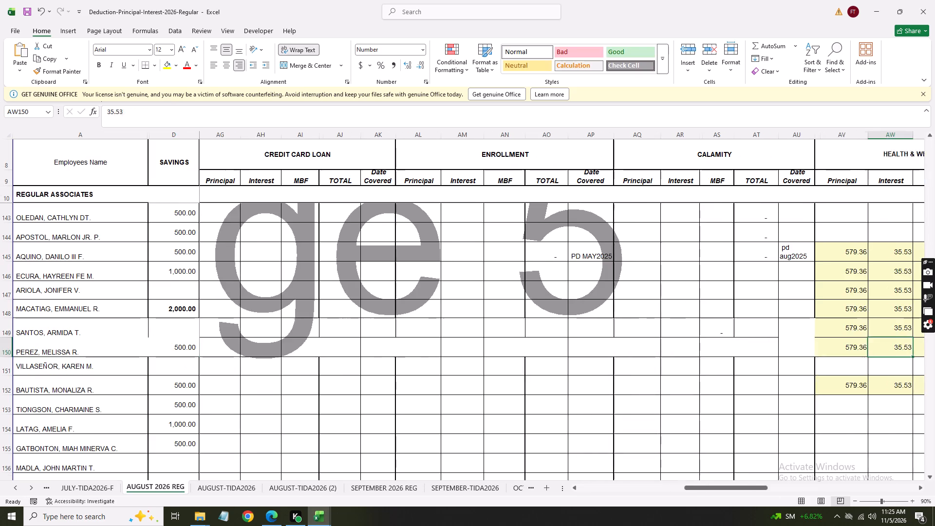
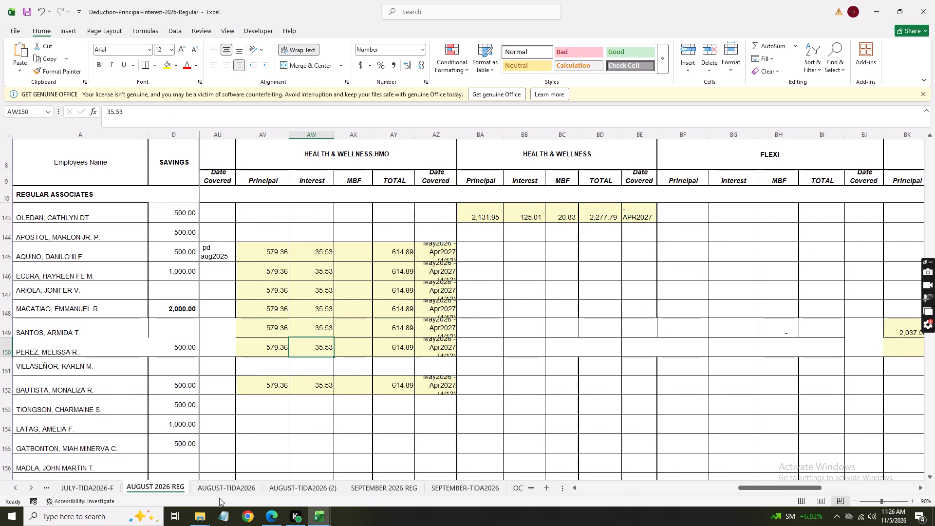
# Bring up the list of all the workbook's sheets and go to the October and November 2026 entries at its end.
pyautogui.rightClick(32, 488)
pyautogui.scroll(-4, 31, 454)
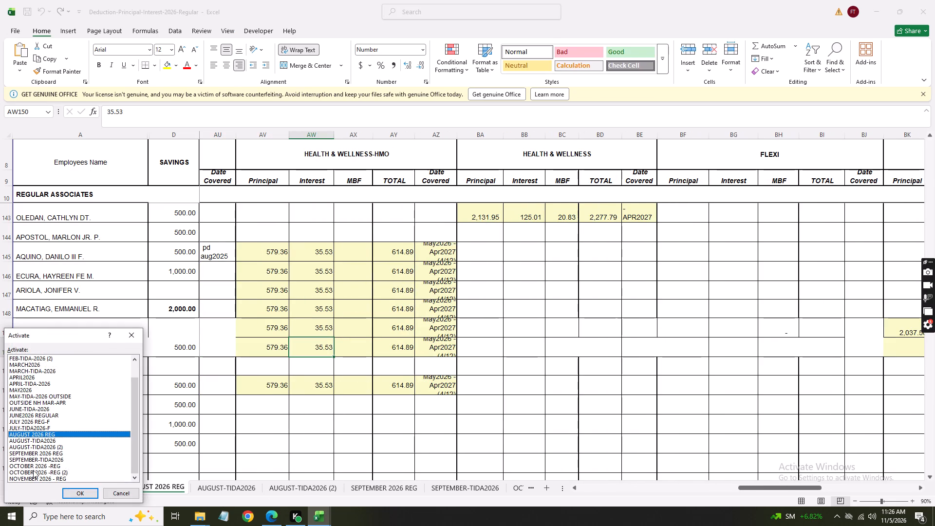
# Open the OCTOBER 2026 -REG sheet and check the Health & Wellness-HMO principal in the Perez row.
pyautogui.click(33, 470)
pyautogui.click(37, 466)
pyautogui.click(85, 493)
pyautogui.click(354, 408)
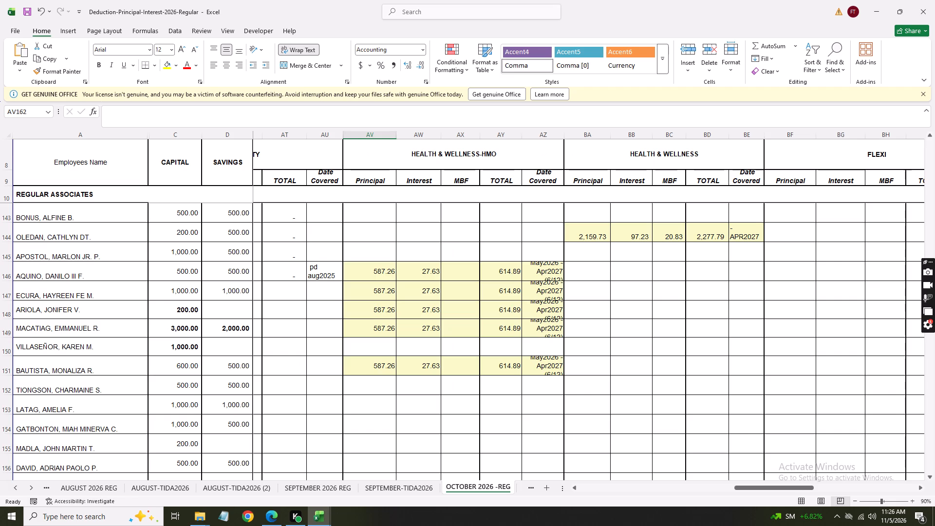
pyautogui.scroll(-2, 390, 404)
pyautogui.scroll(1, 390, 404)
pyautogui.scroll(1, 412, 357)
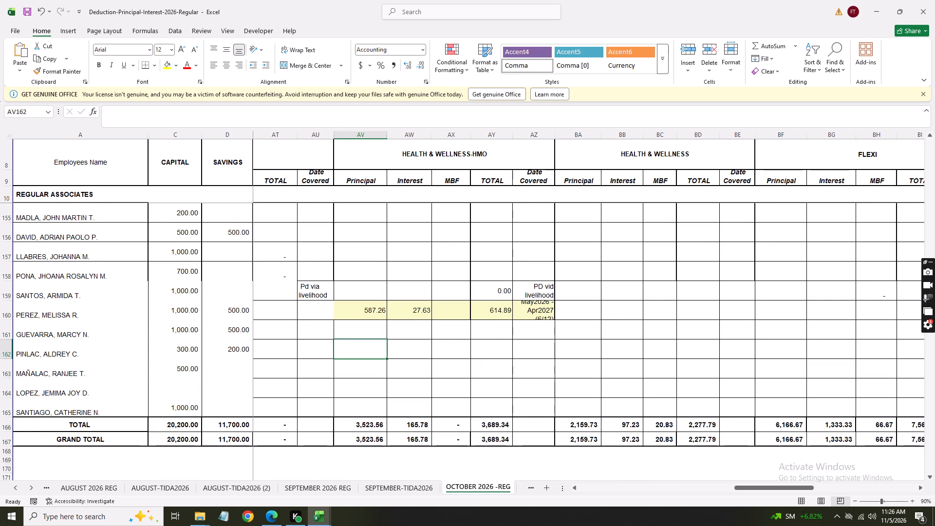
pyautogui.scroll(1, 412, 357)
pyautogui.click(83, 426)
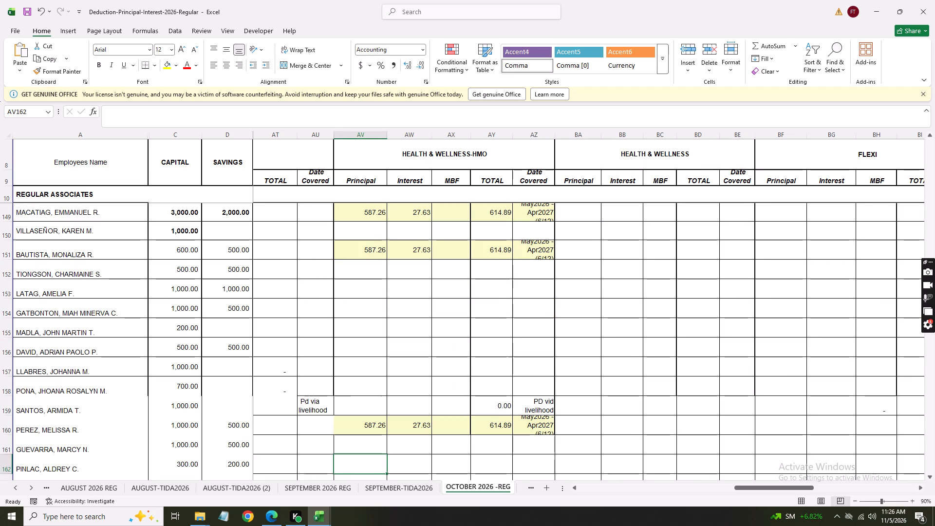
pyautogui.click(376, 430)
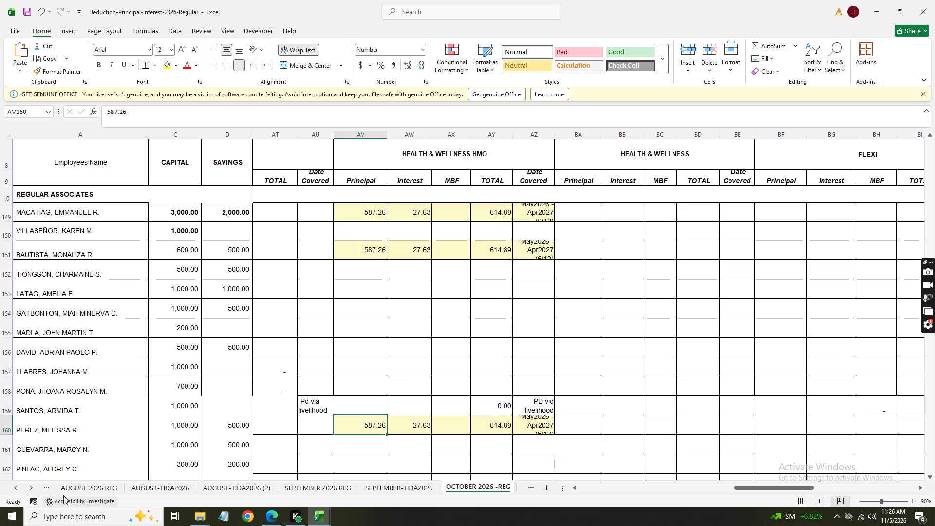
# Return to the NOVEMBER 2026 - REG sheet and look over the Health & Wellness-HMO entries around the Perez row.
pyautogui.tripleClick(25, 488)
pyautogui.click(25, 488)
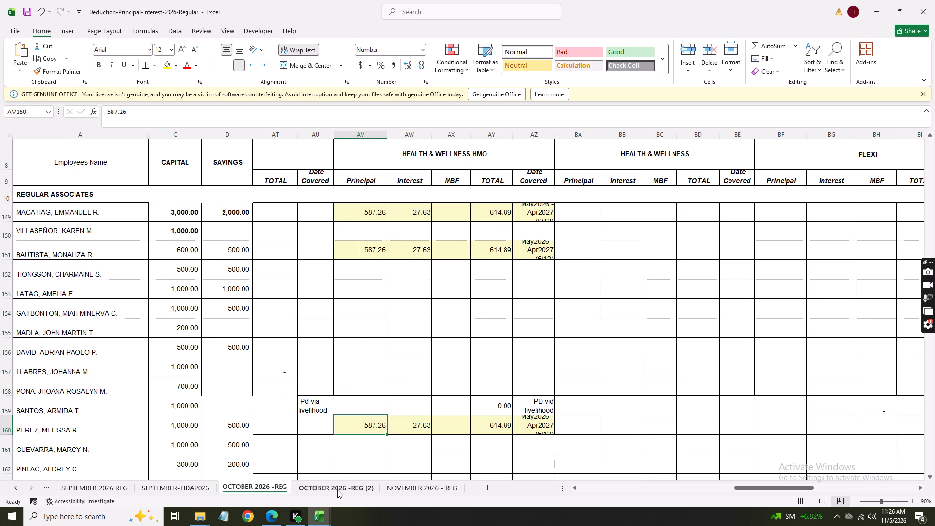
pyautogui.click(437, 486)
pyautogui.scroll(-2, 438, 415)
pyautogui.scroll(3, 449, 407)
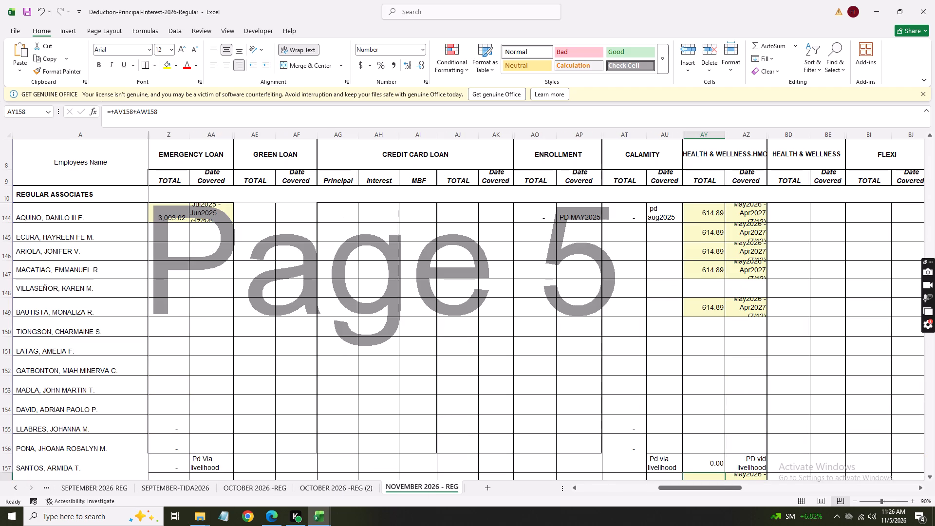
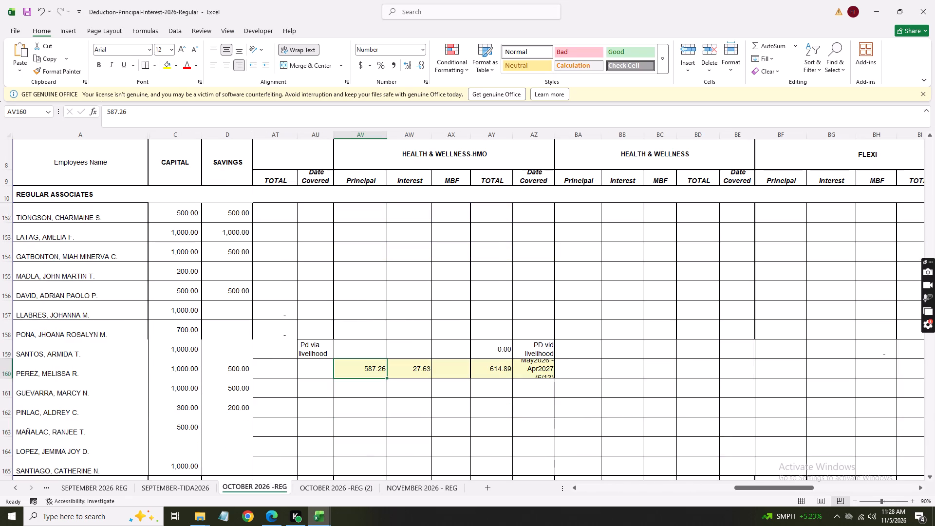
pyautogui.press('shift+super+s')
pyautogui.moveTo(0, 333); pyautogui.dragTo(547, 391)
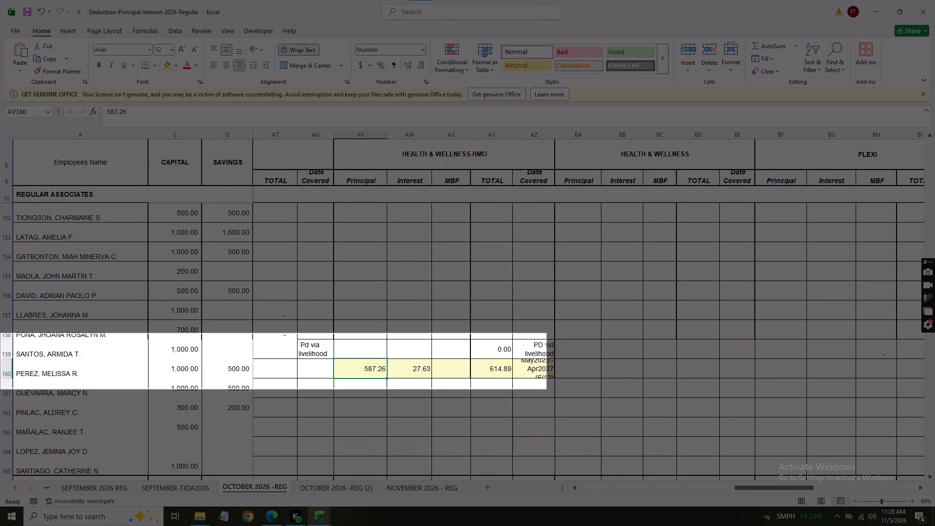
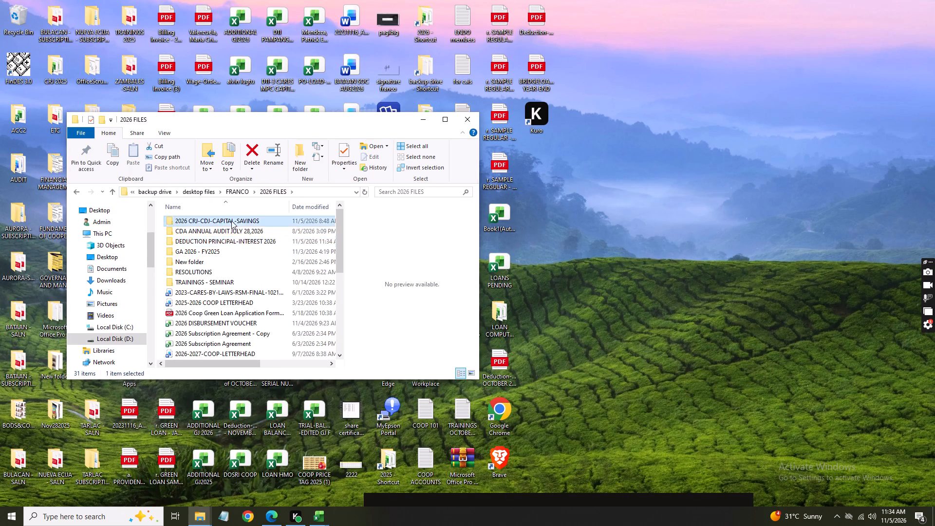
# Open the CRJ-OCTOBER2026 workbook from the CRJ 2026 folder.
pyautogui.click(216, 240)
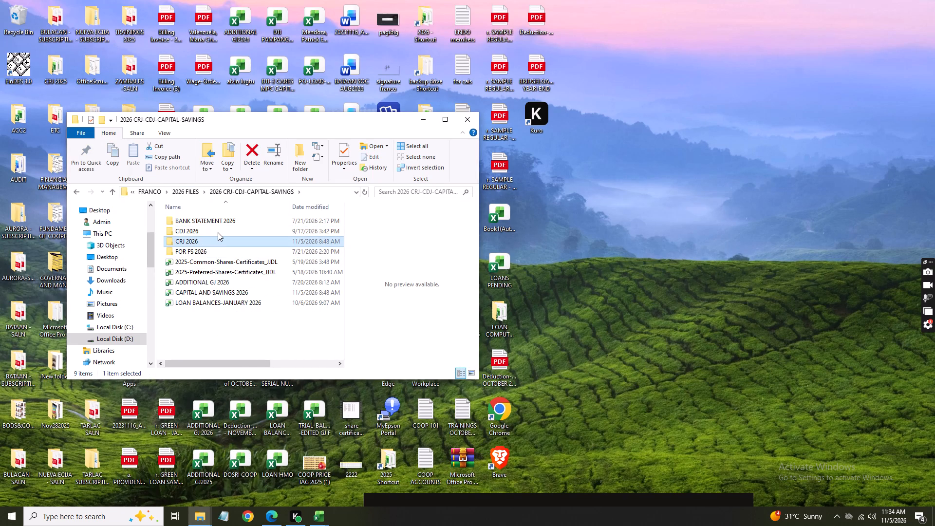
pyautogui.doubleClick(218, 240)
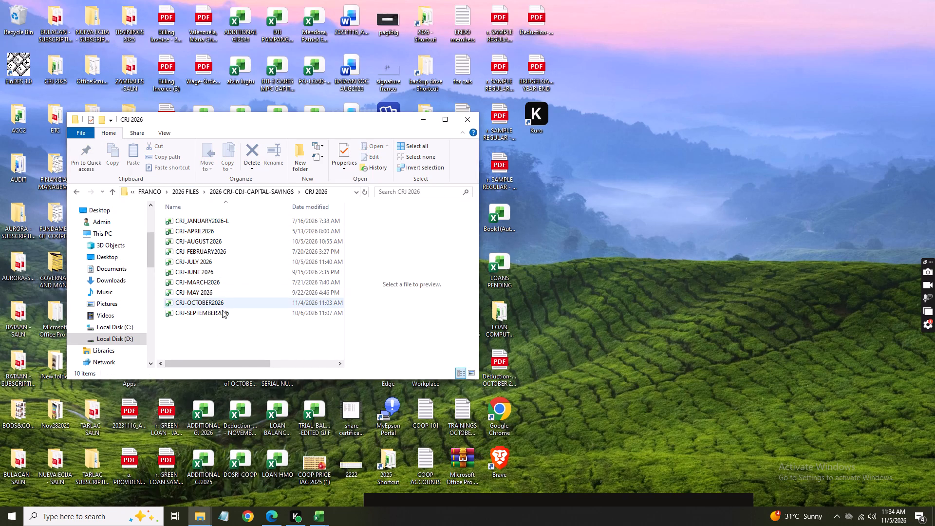
pyautogui.doubleClick(224, 304)
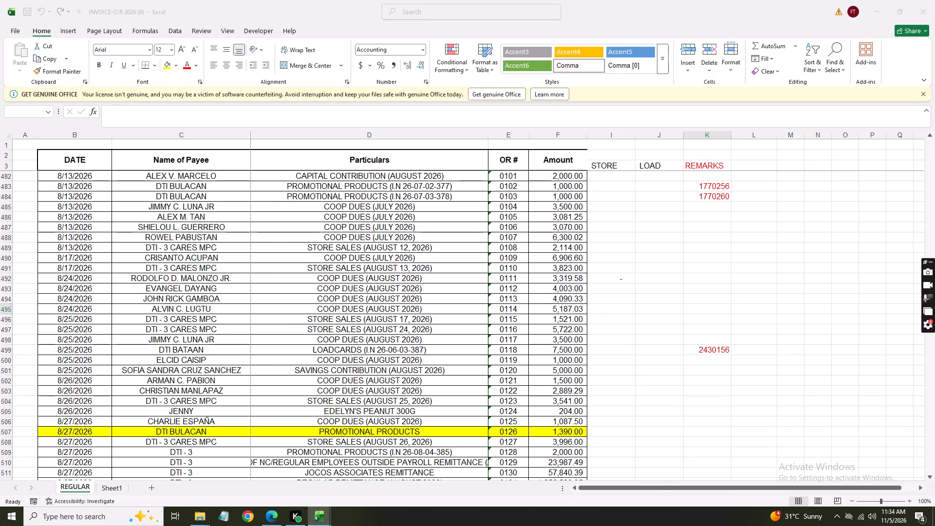
pyautogui.click(416, 424)
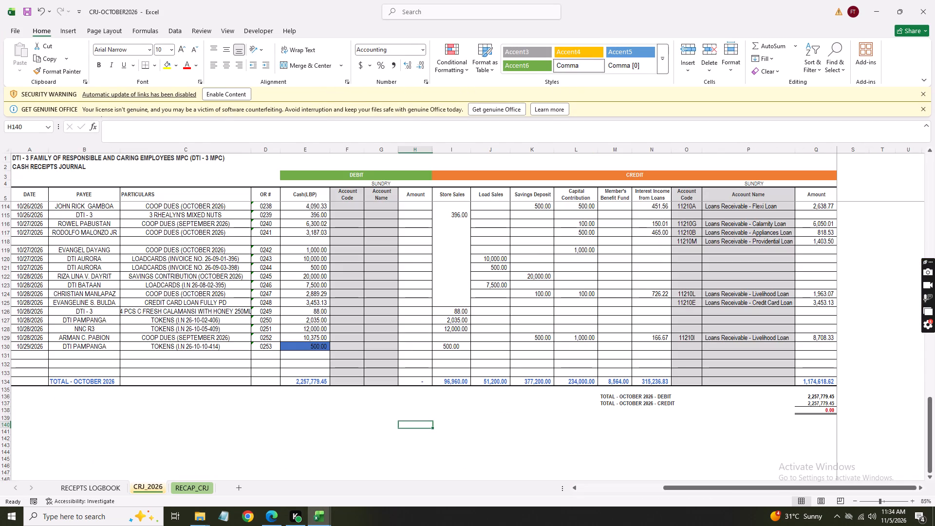
# Examine the October 2026 regular remittance entry, OR 0227, and its loan receivable lines in the cash receipts journal.
pyautogui.scroll(1, 571, 357)
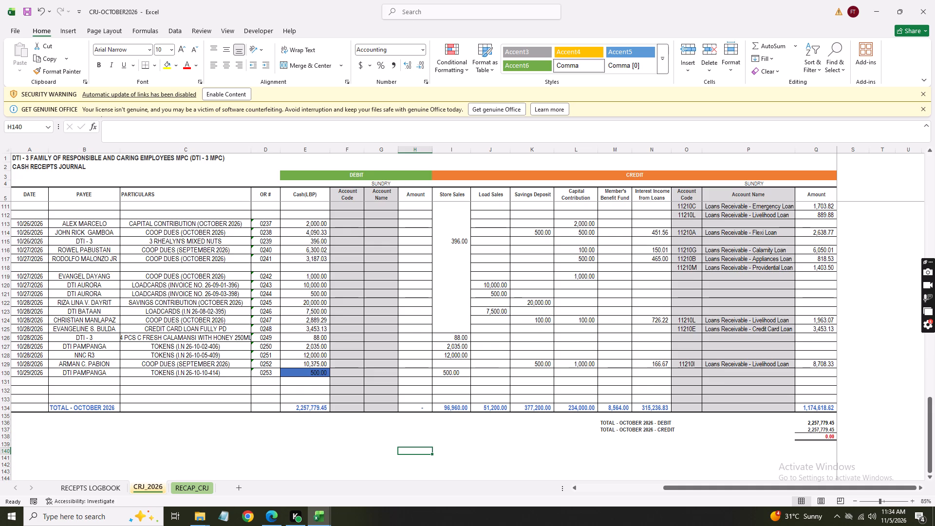
pyautogui.scroll(2, 569, 370)
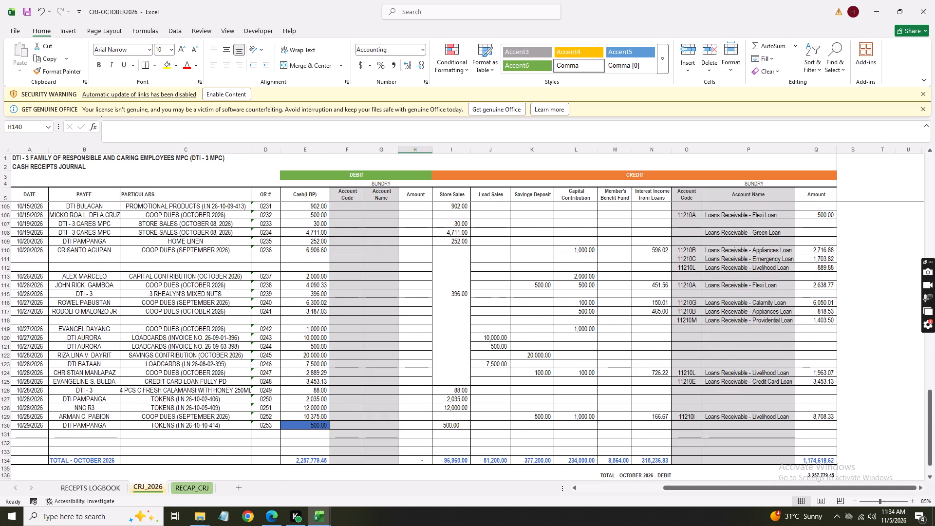
pyautogui.scroll(4, 569, 370)
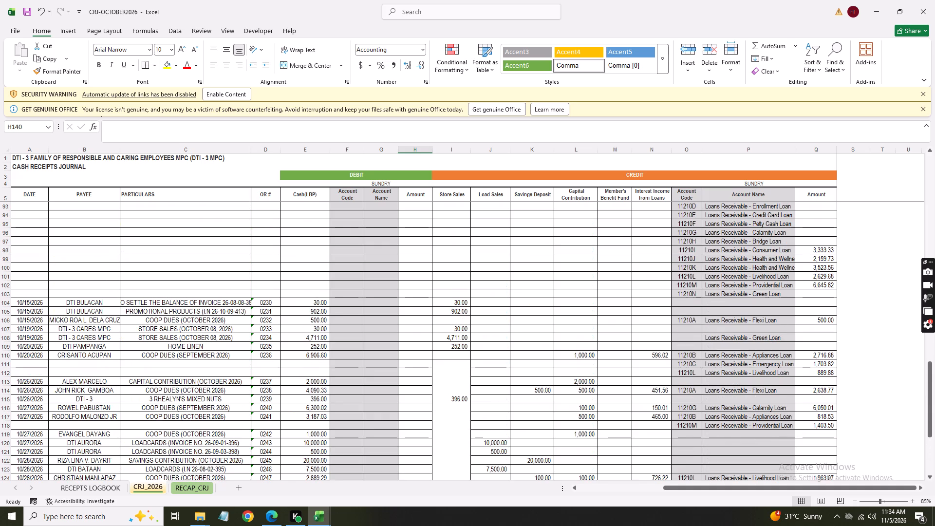
pyautogui.scroll(10, 566, 370)
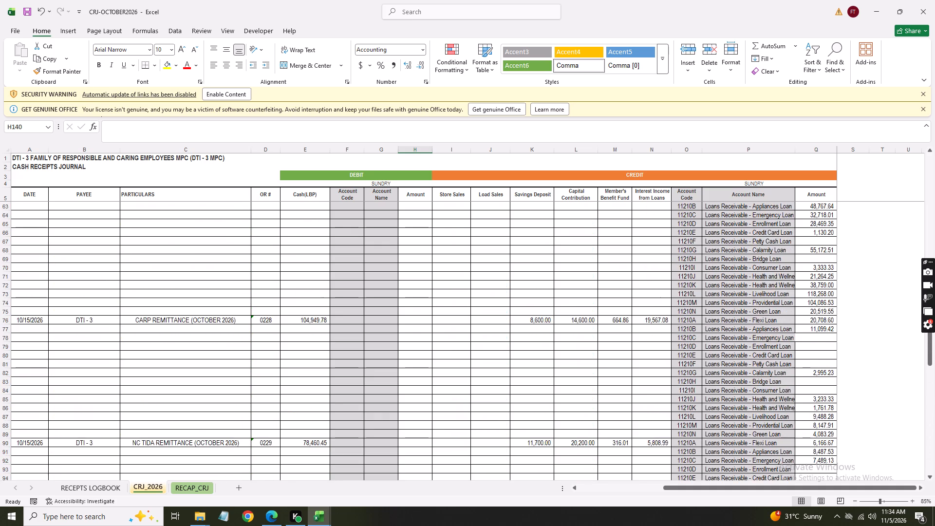
pyautogui.scroll(3, 566, 370)
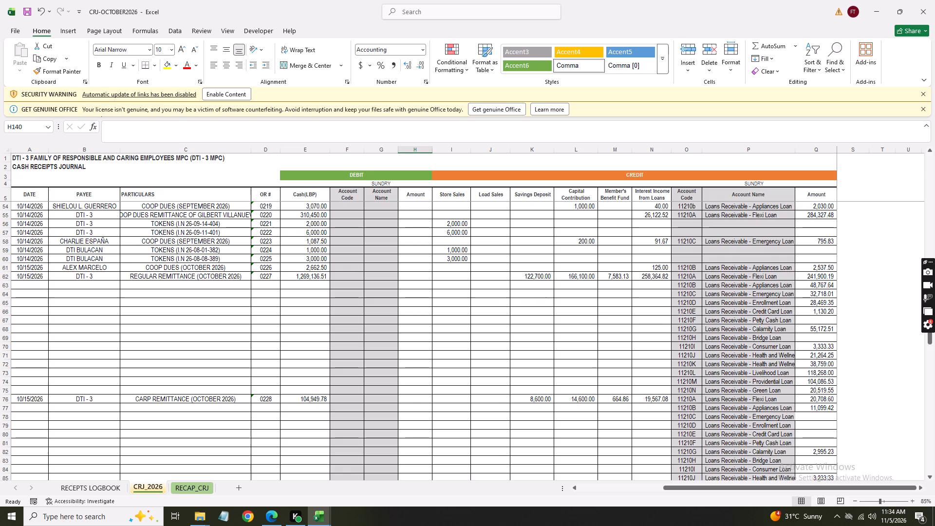
pyautogui.click(622, 323)
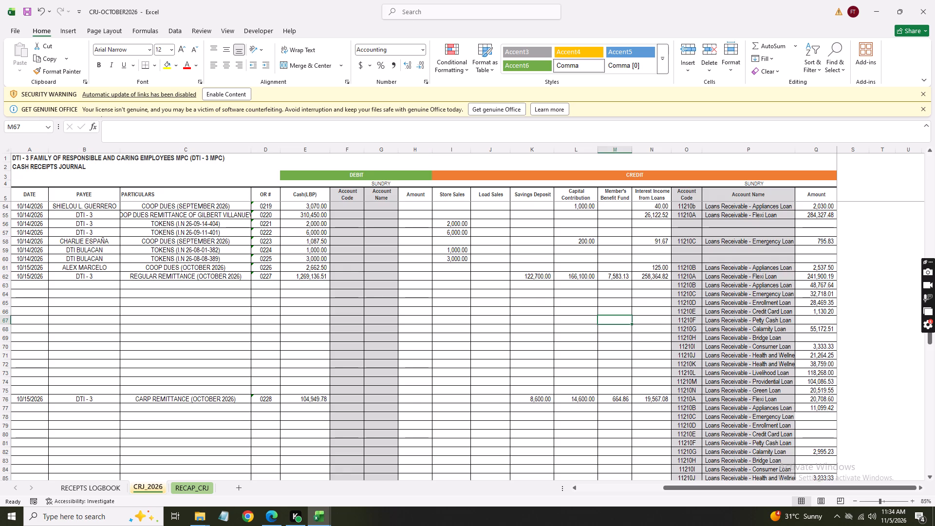
pyautogui.click(213, 277)
pyautogui.click(771, 278)
# Close the INVOICE-O.R 2026 (8) workbook without saving its changes.
pyautogui.hotkey('alt', 'Tab')
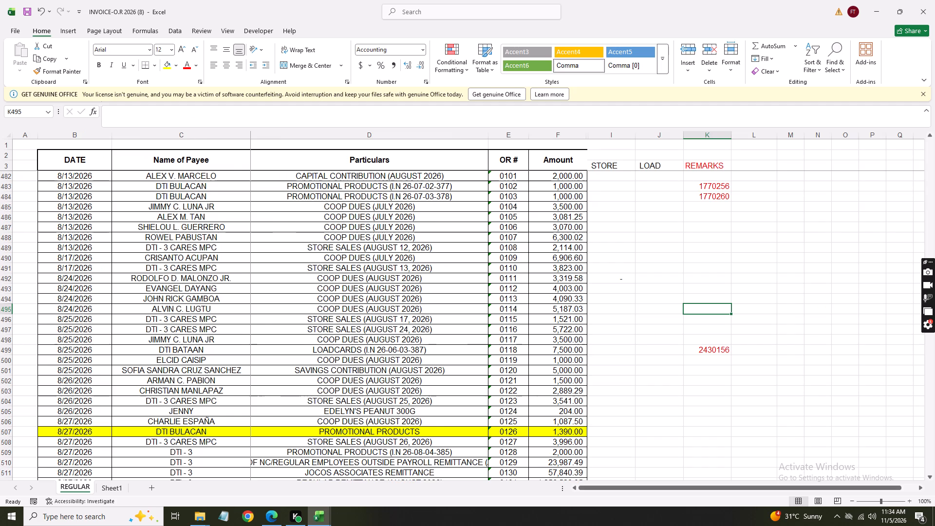
pyautogui.hotkey('alt', 'Tab')
pyautogui.click(318, 523)
pyautogui.hotkey('alt', 'Tab')
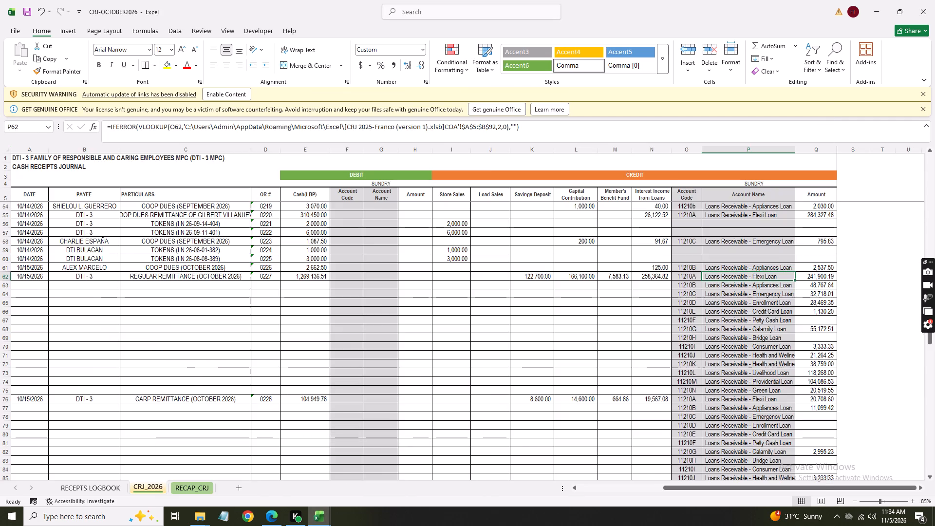
pyautogui.hotkey('alt', 'Tab')
pyautogui.click(934, 1)
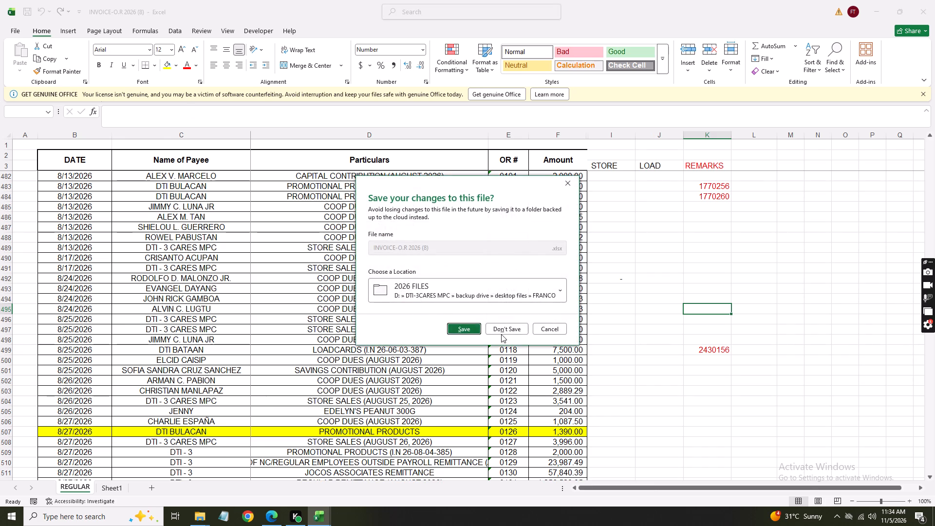
pyautogui.click(501, 334)
# Copy the regular associates' October Credit Card Loan principal total, 1,119.79, as a value into OR 0227's Credit Card Loan amount in the journal.
pyautogui.hotkey('alt', 'Tab')
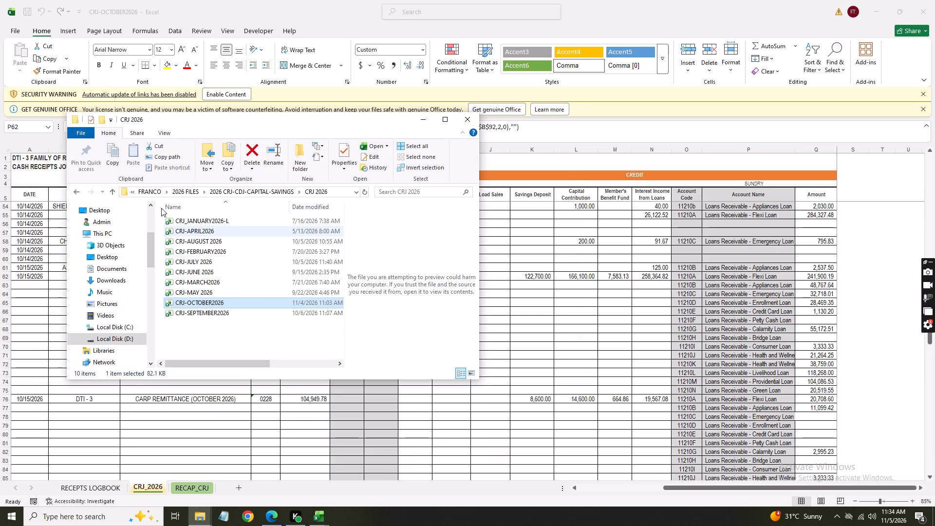
pyautogui.hotkey('alt', 'Tab')
pyautogui.click(320, 515)
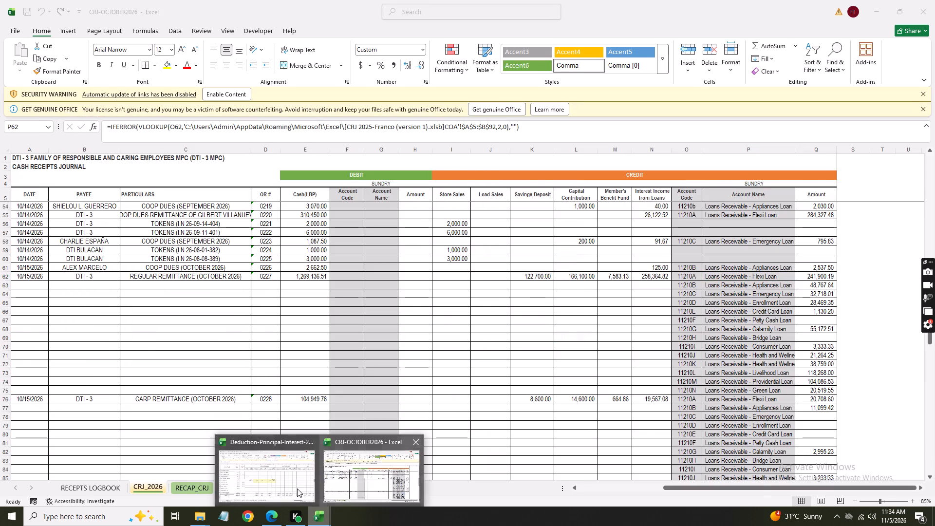
pyautogui.click(269, 479)
pyautogui.scroll(2, 274, 372)
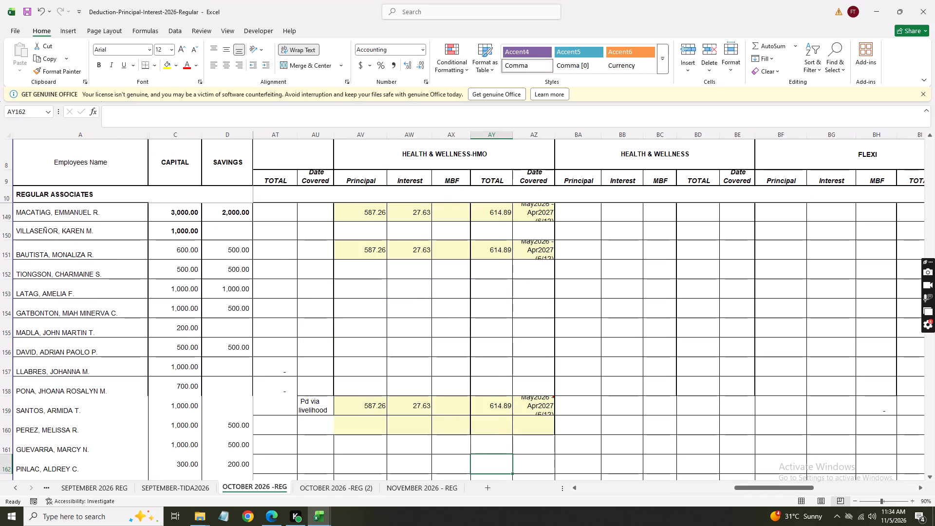
pyautogui.scroll(12, 102, 359)
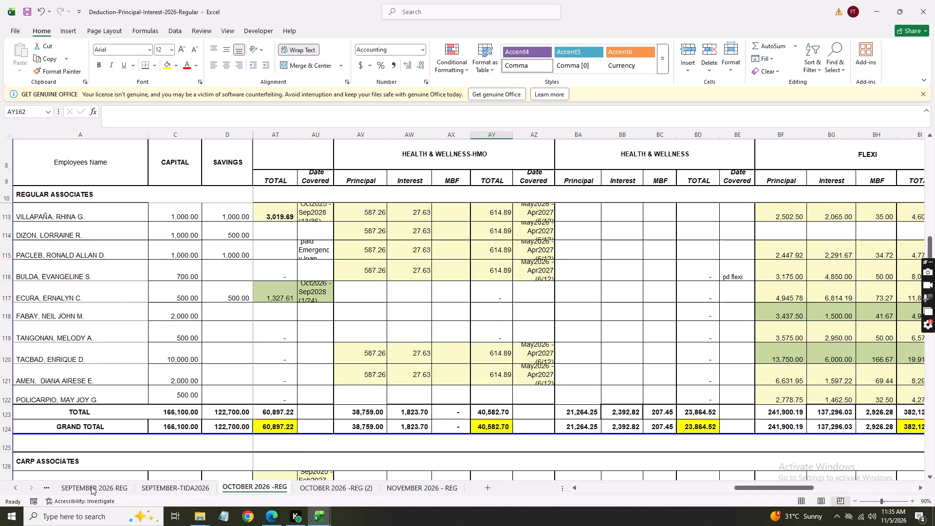
pyautogui.click(410, 267)
pyautogui.press('Left')
pyautogui.press('Left')
pyautogui.press('Left')
pyautogui.press('Left')
pyautogui.press('Left')
pyautogui.press('Left')
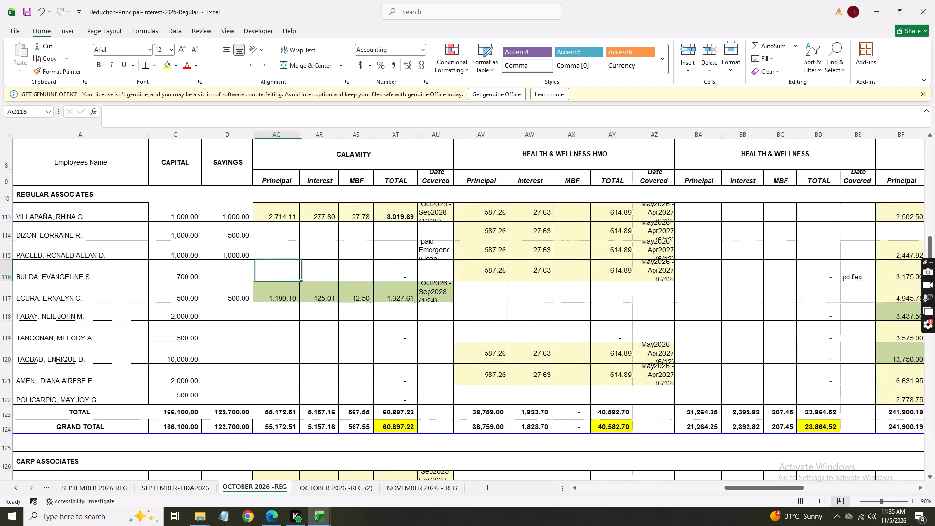
pyautogui.press('Left')
pyautogui.press('Left')
pyautogui.press('Left')
pyautogui.press('Left')
pyautogui.press('Left')
pyautogui.press('Left')
pyautogui.press('Left')
pyautogui.press('Left')
pyautogui.press('Left')
pyautogui.press('Left')
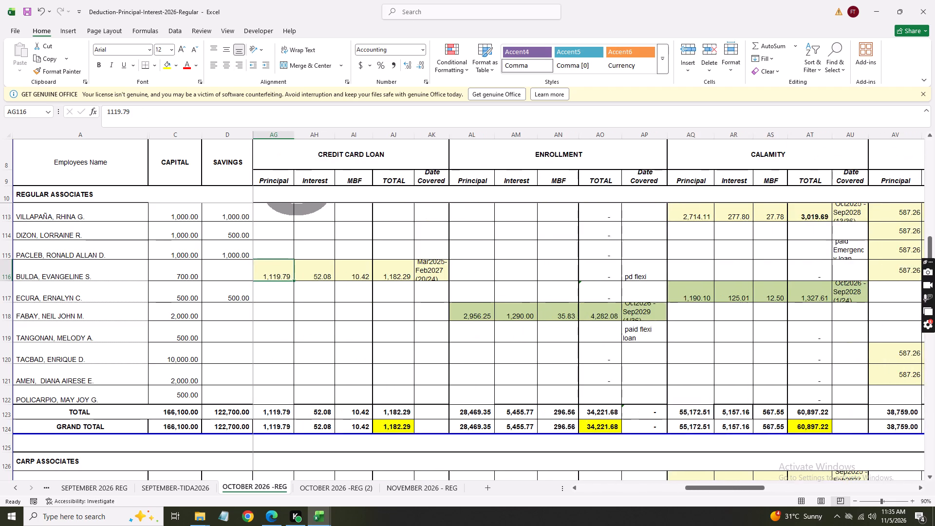
pyautogui.press('Left')
pyautogui.press('Right')
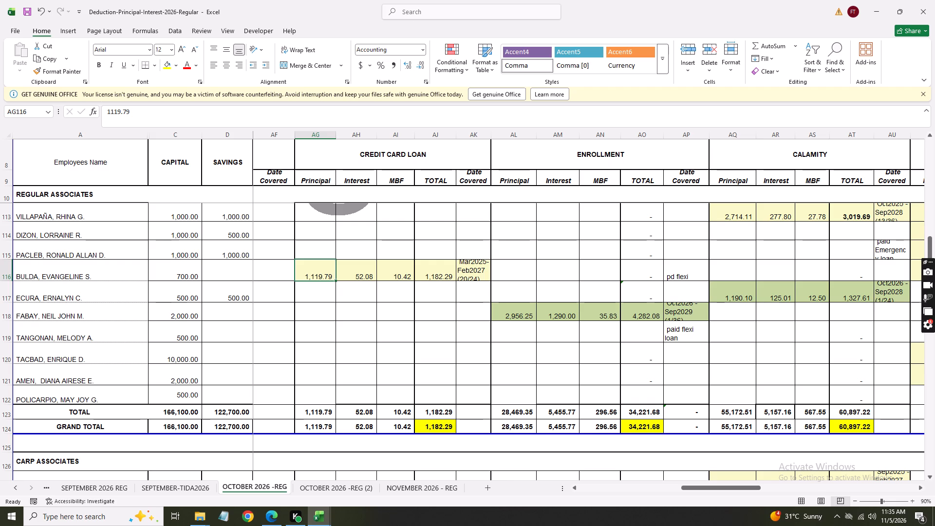
pyautogui.click(326, 414)
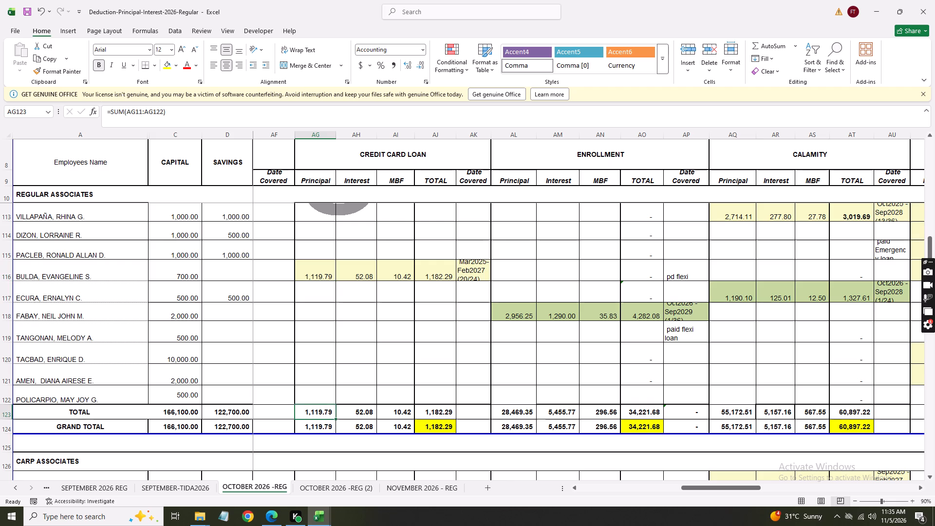
pyautogui.hotkey('ctrl', 'c')
pyautogui.hotkey('alt', 'Tab')
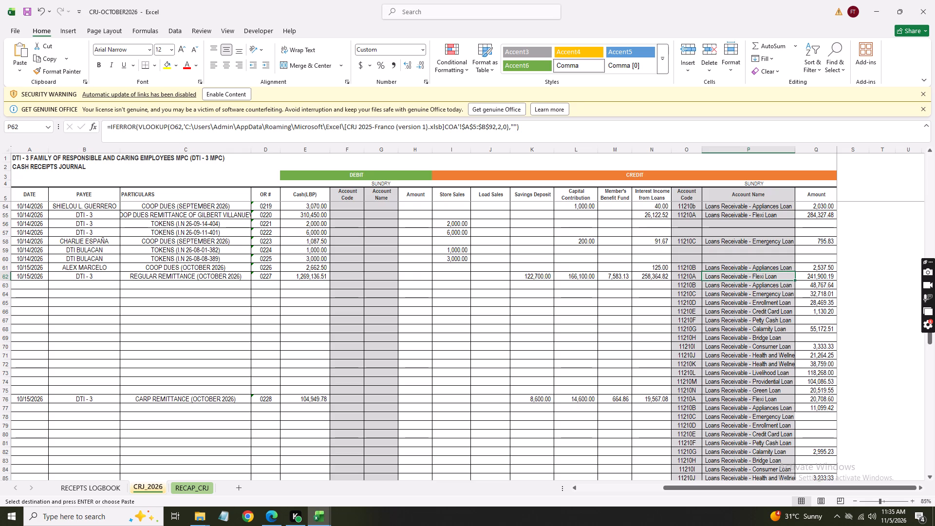
pyautogui.click(773, 312)
pyautogui.rightClick(816, 311)
pyautogui.click(859, 104)
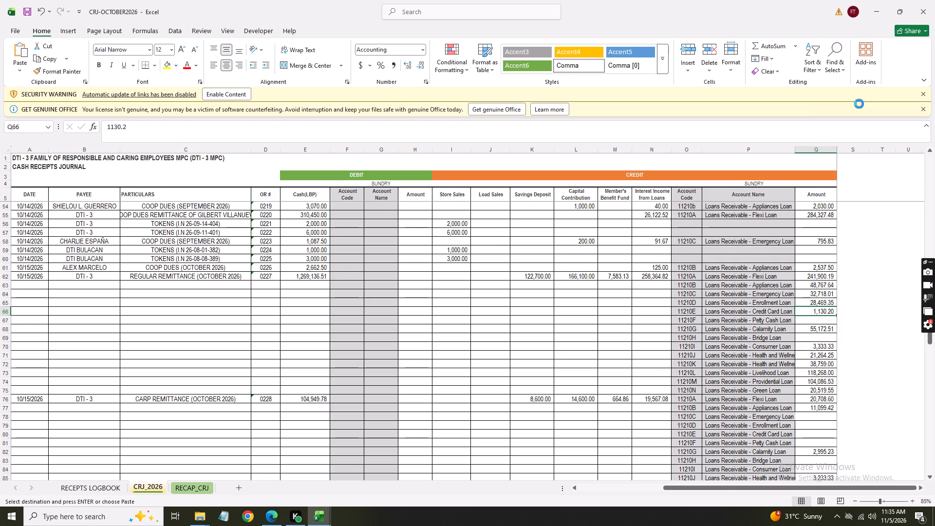
# Copy the regular associates' October total interest, 258,375.23, as a value into OR 0227's Interest Income from Loans cell in the journal.
pyautogui.click(771, 275)
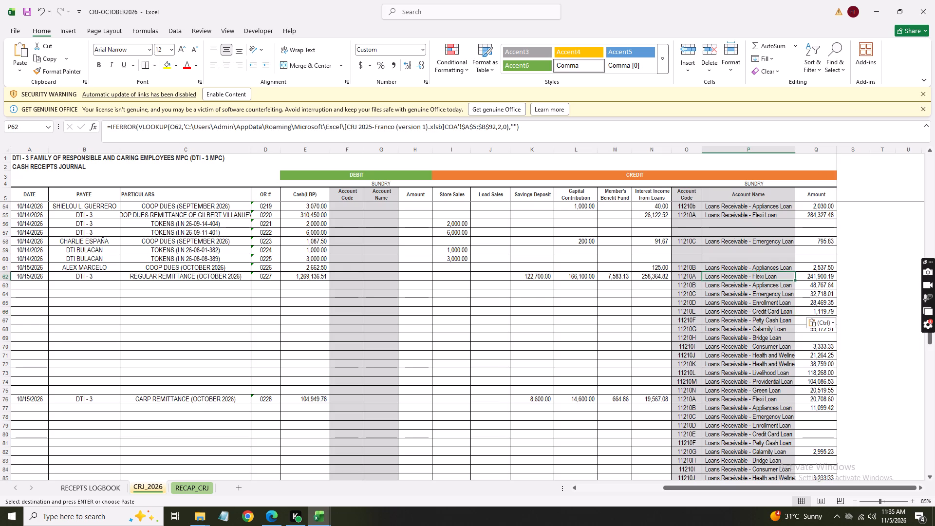
pyautogui.click(655, 274)
pyautogui.hotkey('alt', 'Tab')
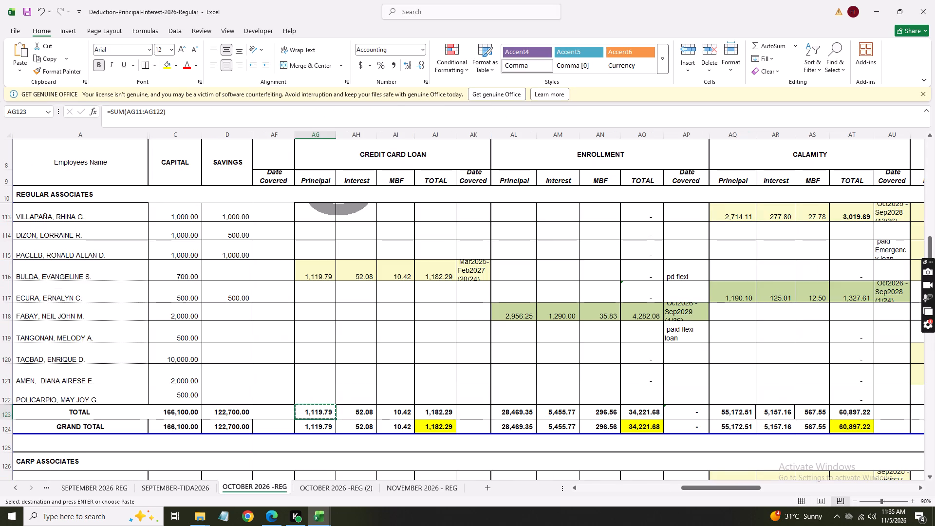
pyautogui.press('Right')
pyautogui.press('Right')
pyautogui.press('Right')
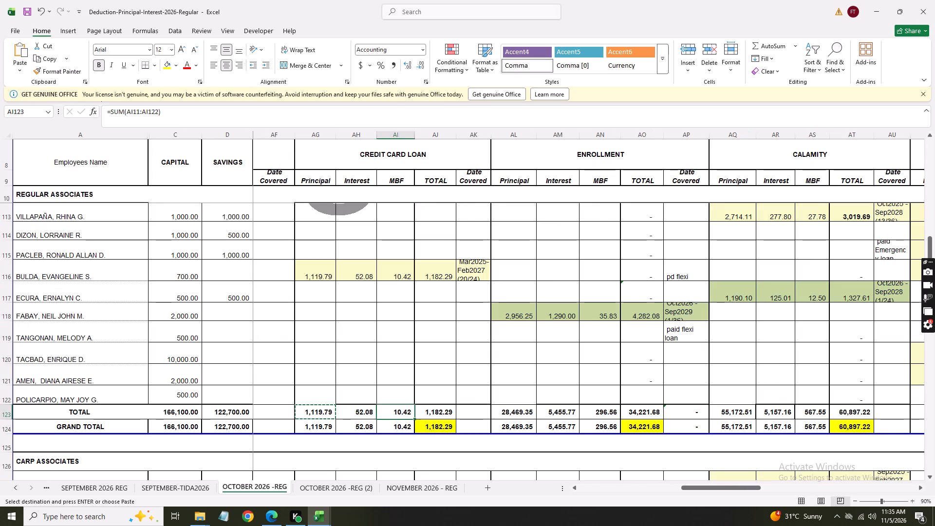
pyautogui.press('Right')
pyautogui.press('Right')
pyautogui.press('Right')
pyautogui.press('Right')
pyautogui.press('Right')
pyautogui.press('Right')
pyautogui.press('Right')
pyautogui.press('Right')
pyautogui.press('Right')
pyautogui.press('Right')
pyautogui.press('Right')
pyautogui.press('Right')
pyautogui.press('Right')
pyautogui.press('Right')
pyautogui.press('Right')
pyautogui.press('Right')
pyautogui.press('Right')
pyautogui.press('Right')
pyautogui.press('Right')
pyautogui.press('Right')
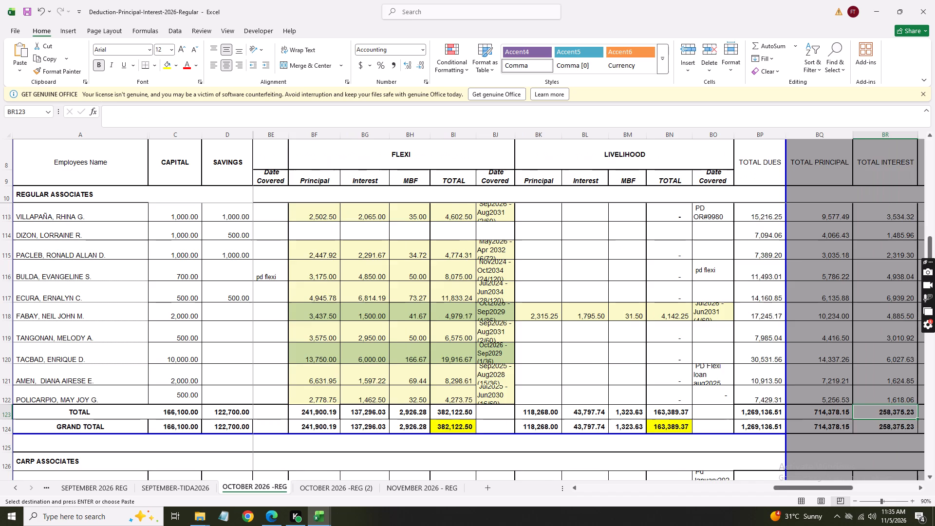
pyautogui.press('Right')
pyautogui.press('Right')
pyautogui.press('Right')
pyautogui.press('Left')
pyautogui.press('Left')
pyautogui.press('Left')
pyautogui.press('Left')
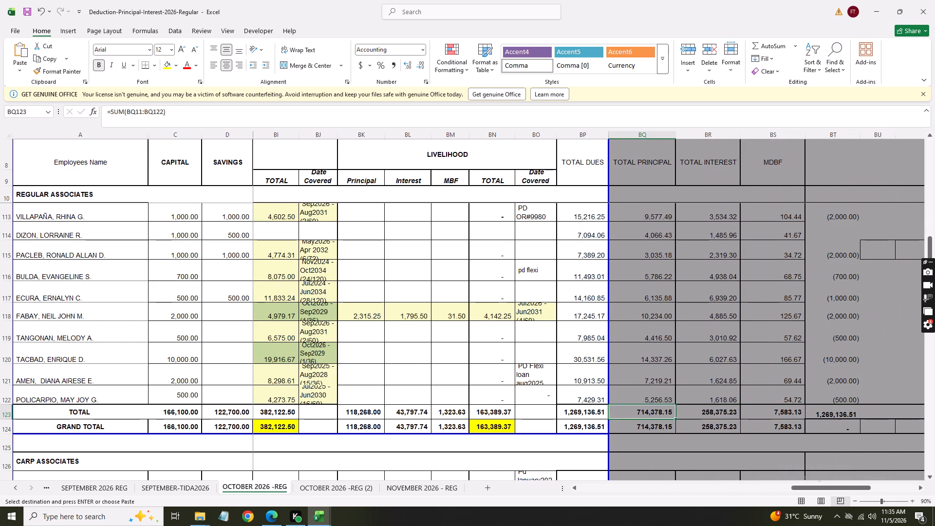
pyautogui.press('Right')
pyautogui.hotkey('ctrl', 'c')
pyautogui.hotkey('alt', 'Tab')
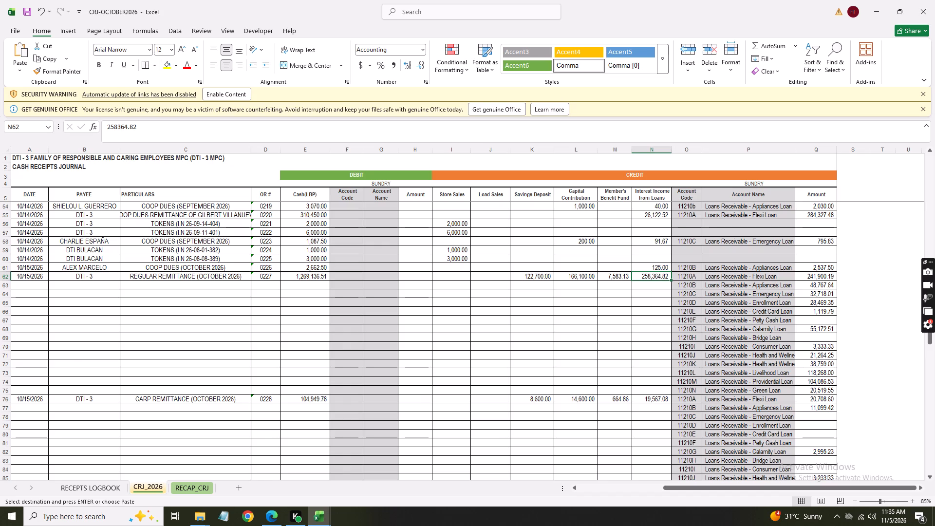
pyautogui.rightClick(654, 276)
pyautogui.click(694, 69)
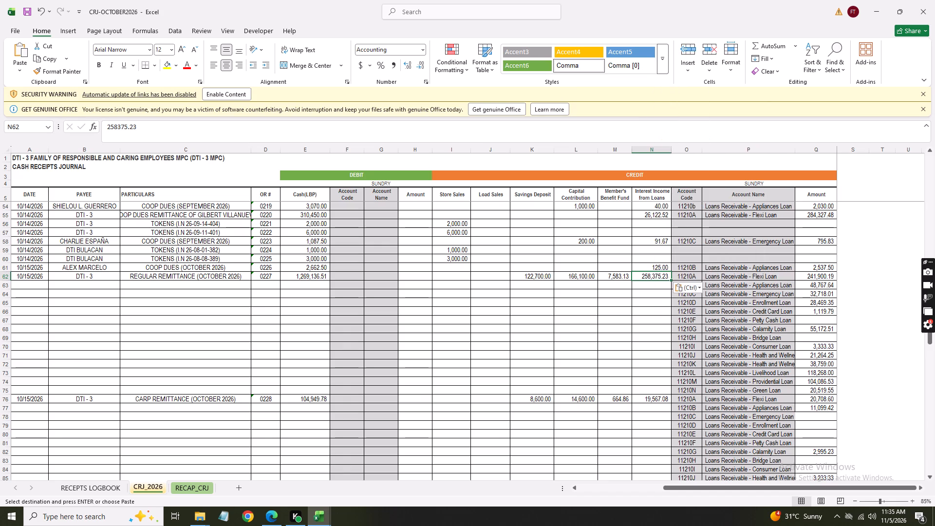
# Check the sum of OR 0227's credits, from Savings Deposit through Interest Income plus all its sundry loan amounts.
pyautogui.click(592, 333)
pyautogui.moveTo(532, 276); pyautogui.dragTo(635, 275)
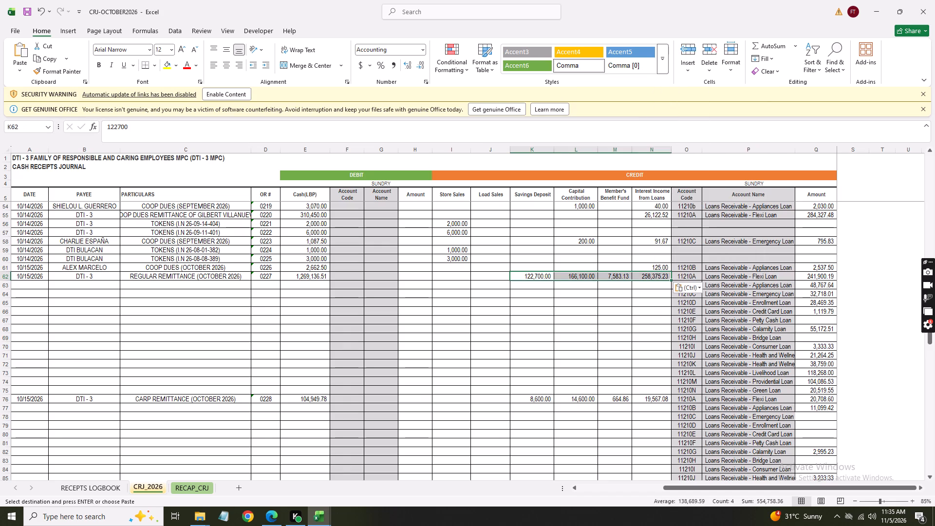
pyautogui.keyDown('ctrl'); pyautogui.moveTo(817, 277); pyautogui.dragTo(817, 394); pyautogui.keyUp('ctrl')
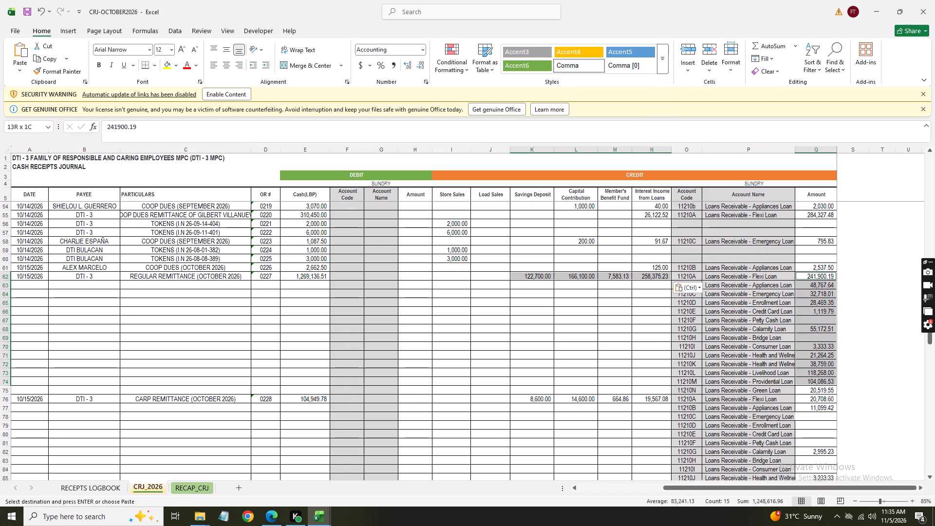
pyautogui.keyDown('ctrl'); pyautogui.moveTo(817, 394); pyautogui.dragTo(817, 392); pyautogui.keyUp('ctrl')
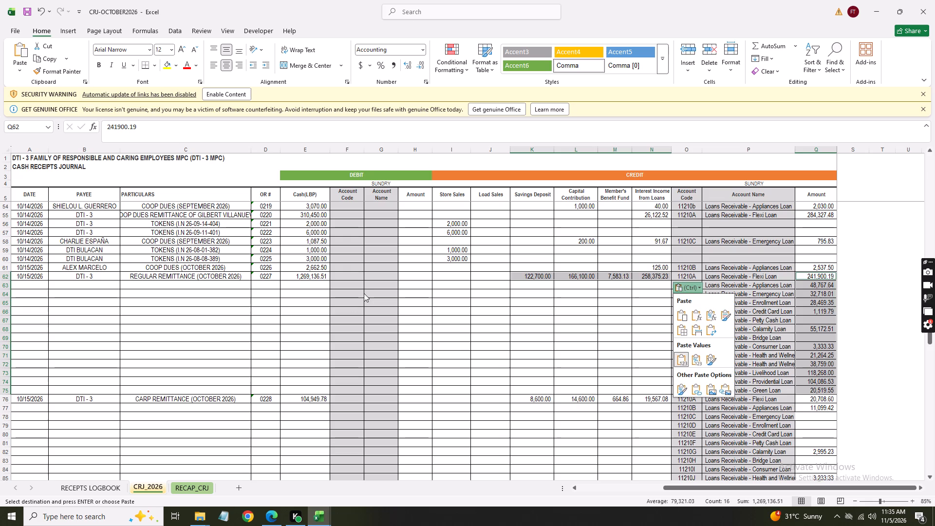
pyautogui.click(415, 351)
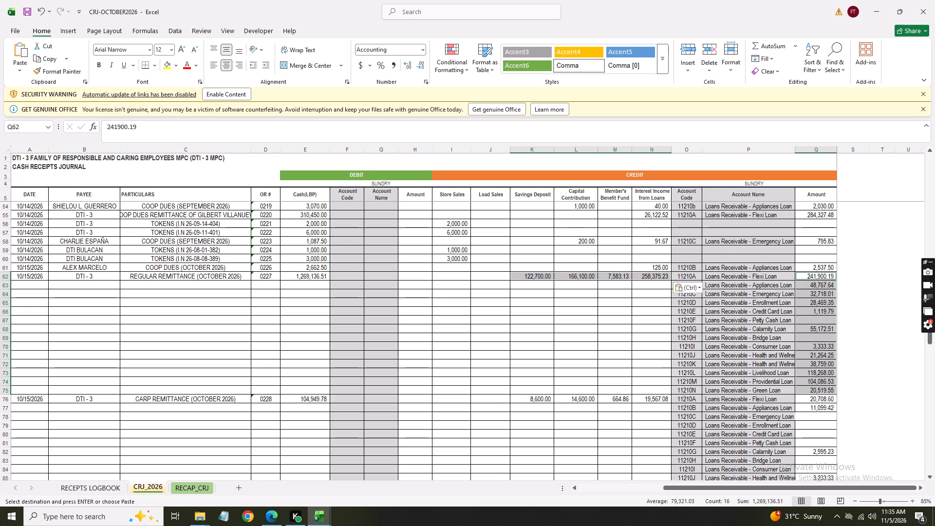
pyautogui.click(559, 347)
# Save the CRJ-OCTOBER2026 workbook.
pyautogui.hotkey('ctrl', 's')
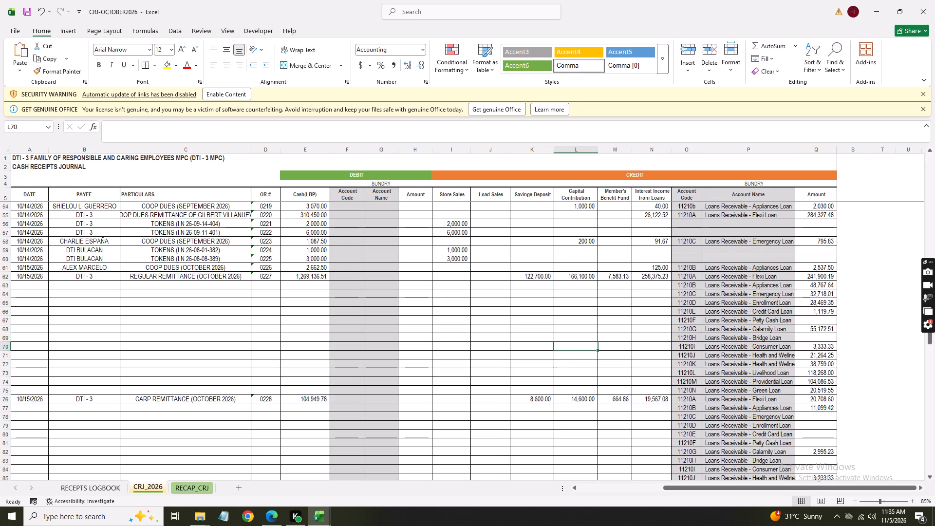
# Review the October 2026 debit and credit totals at the end of the cash receipts journal.
pyautogui.scroll(-20, 561, 387)
pyautogui.scroll(-3, 561, 387)
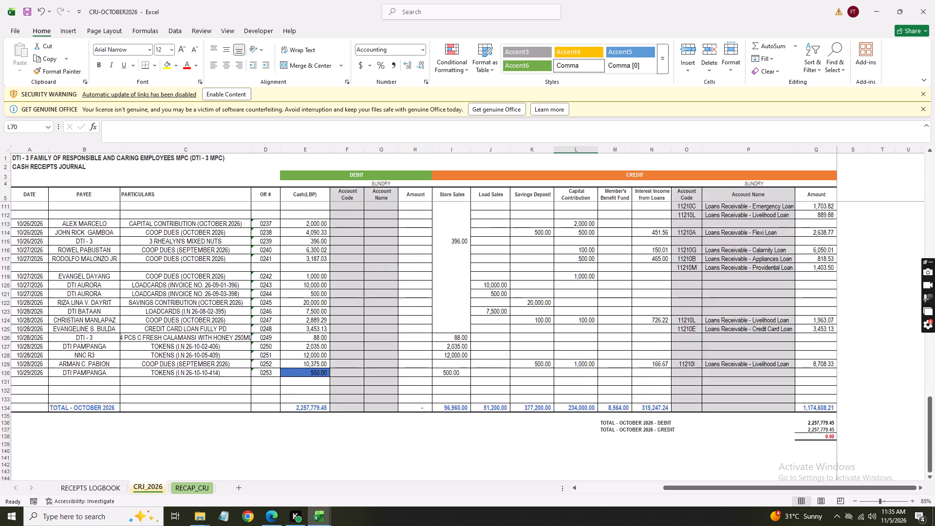
pyautogui.scroll(-2, 542, 370)
pyautogui.scroll(5, 542, 366)
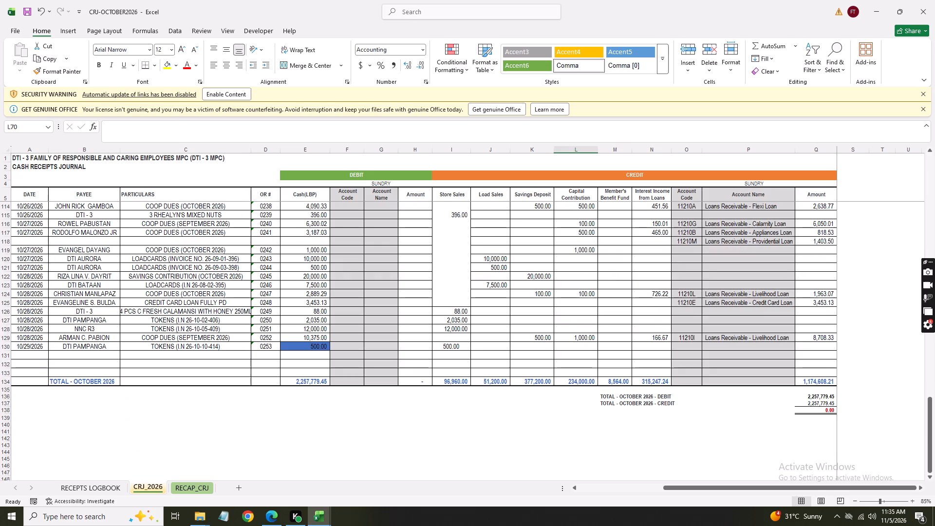
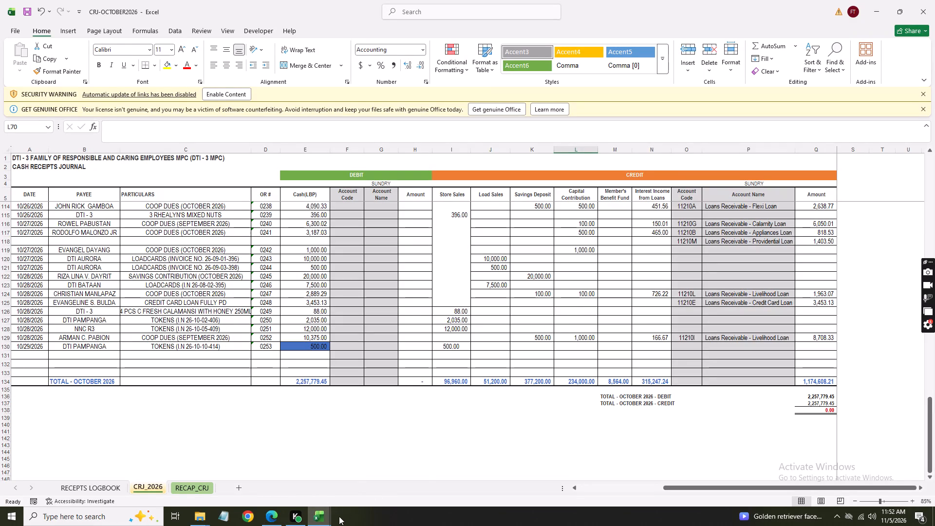
# Switch to the regular deduction workbook and examine the Maregmen row's October livelihood principal formula and its cell comment.
pyautogui.click(325, 518)
pyautogui.click(283, 455)
pyautogui.scroll(3, 401, 364)
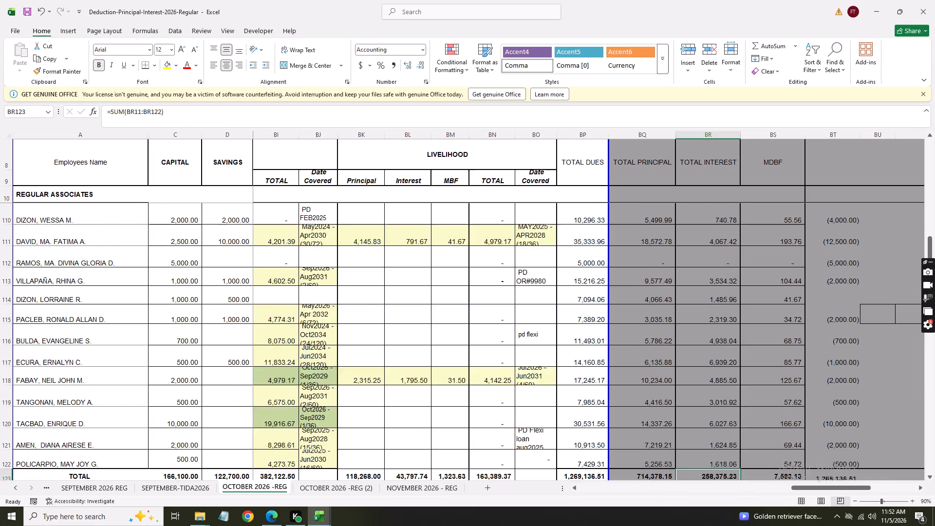
pyautogui.scroll(6, 402, 365)
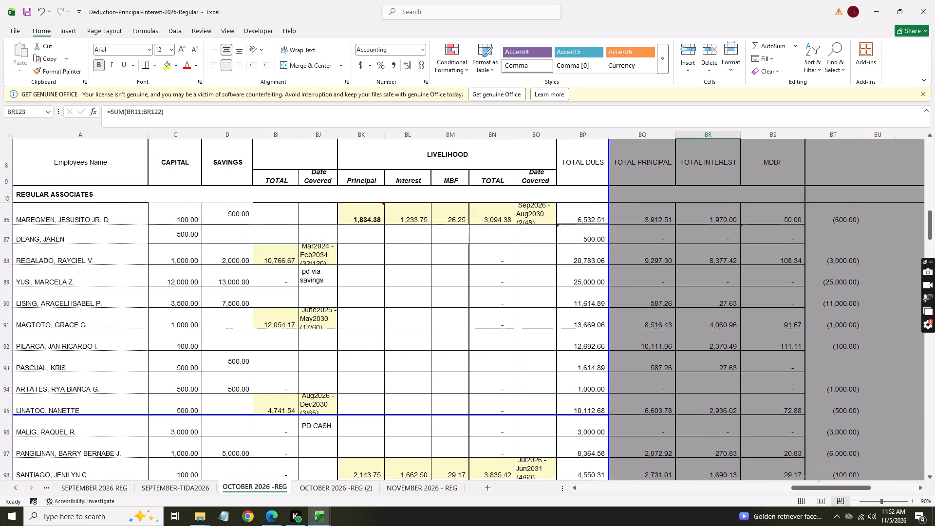
pyautogui.scroll(6, 404, 400)
pyautogui.scroll(-4, 405, 400)
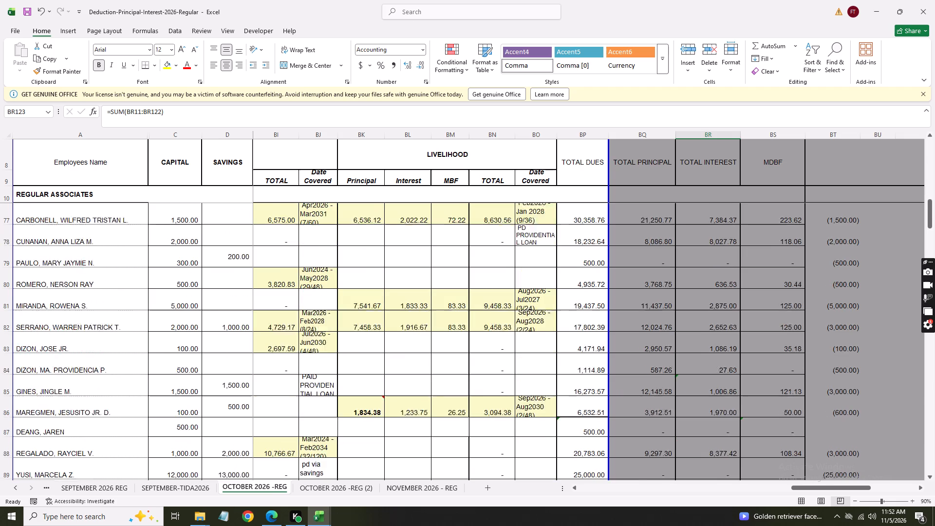
pyautogui.click(368, 347)
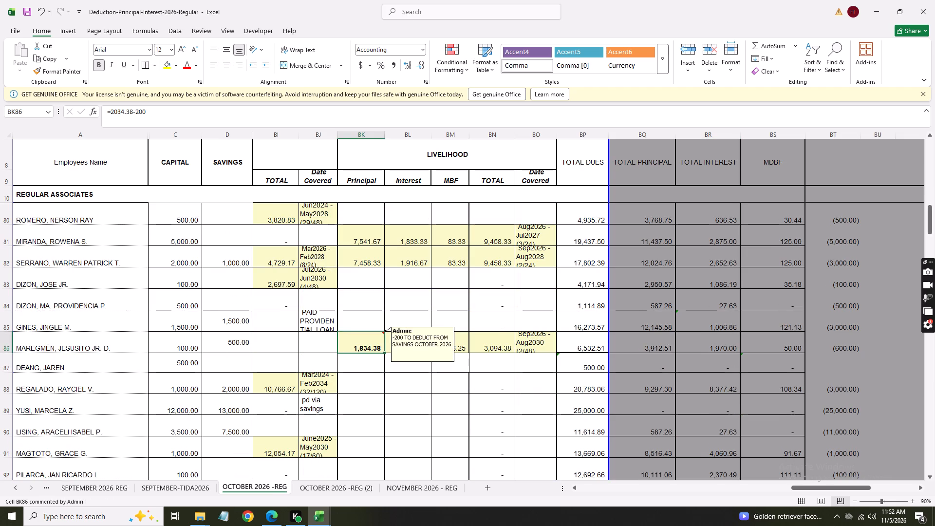
pyautogui.click(372, 366)
pyautogui.click(425, 365)
pyautogui.click(422, 344)
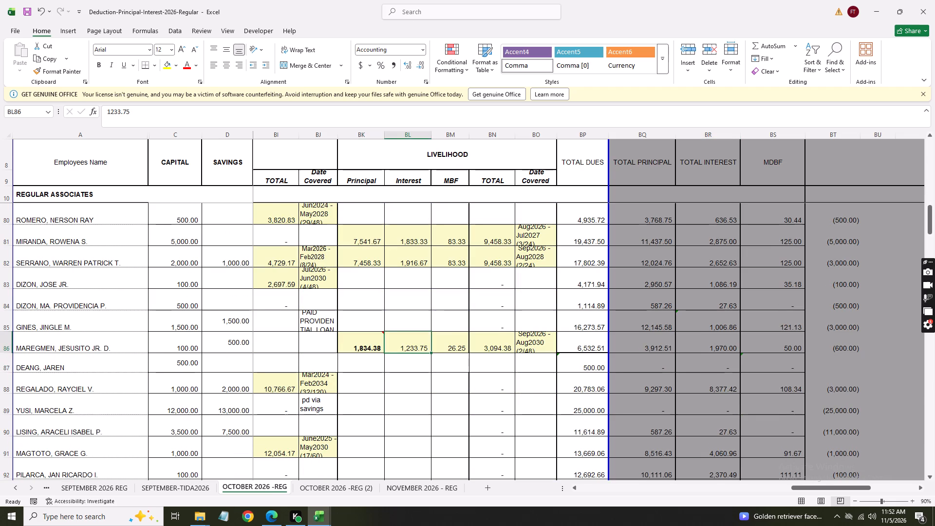
pyautogui.click(375, 344)
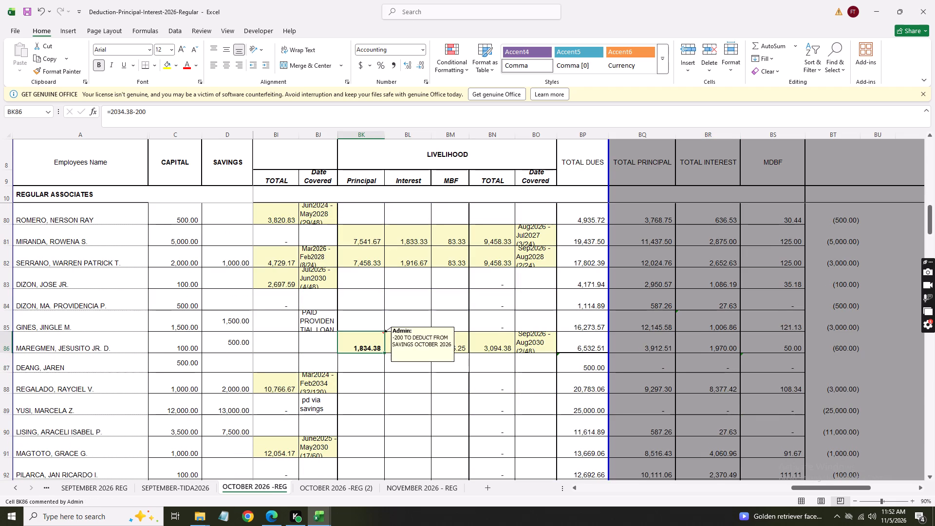
pyautogui.click(406, 368)
pyautogui.click(405, 339)
pyautogui.click(370, 338)
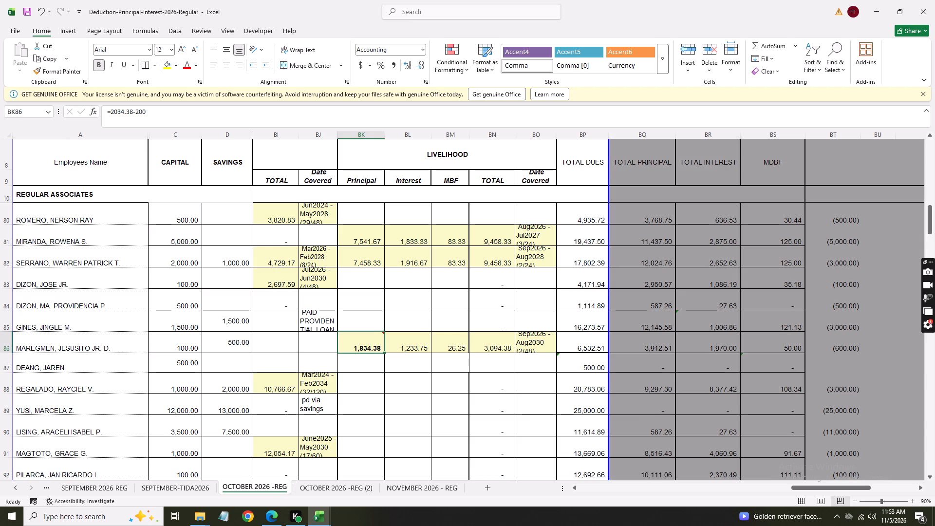
pyautogui.click(421, 376)
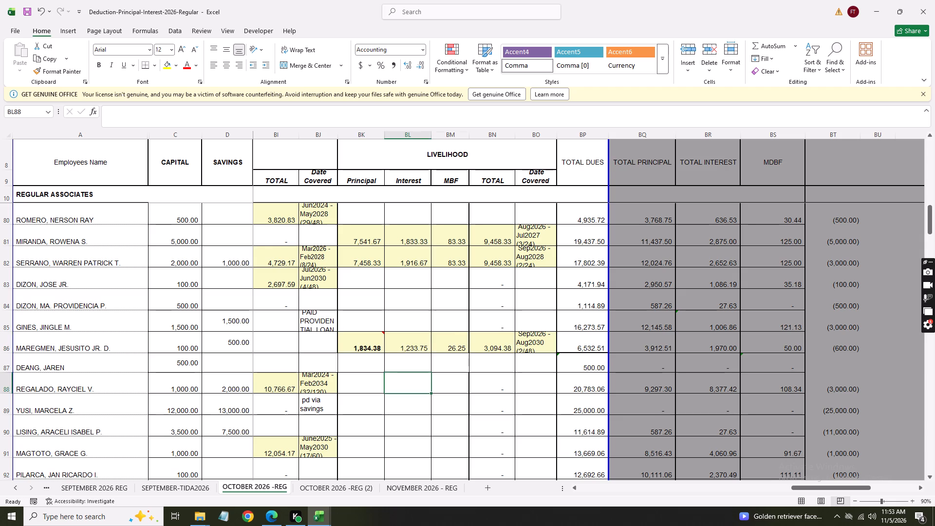
pyautogui.click(460, 386)
# Look through the regular associates' October 2026 rows, checking their livelihood loan entries and total columns.
pyautogui.scroll(-1, 455, 394)
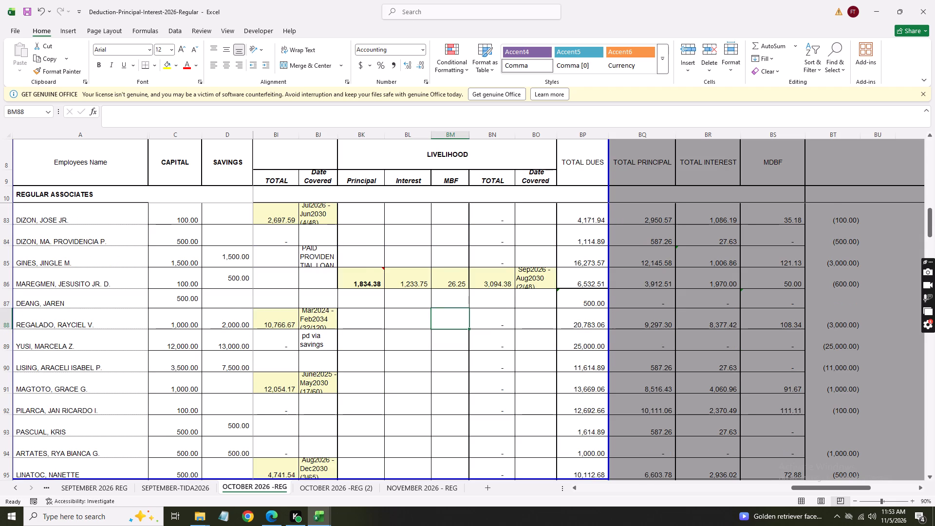
pyautogui.scroll(1, 437, 374)
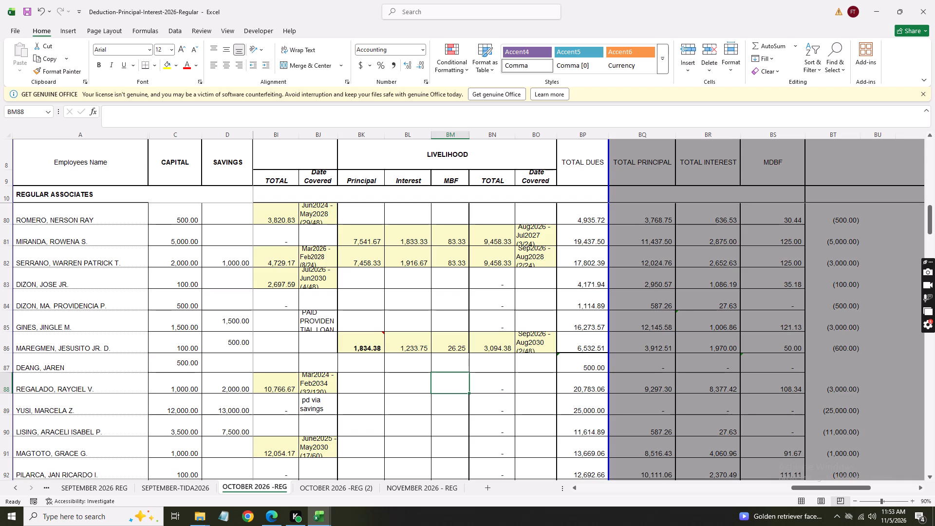
pyautogui.click(416, 295)
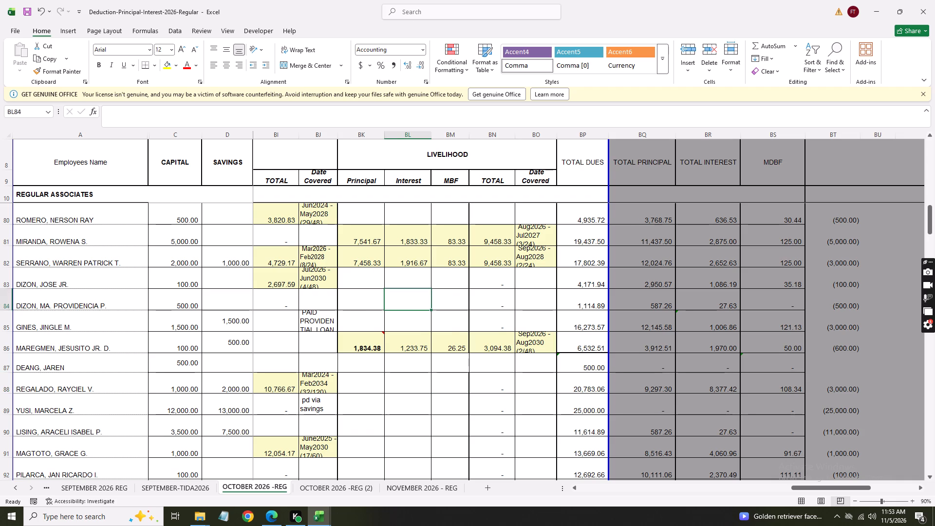
pyautogui.scroll(1, 415, 308)
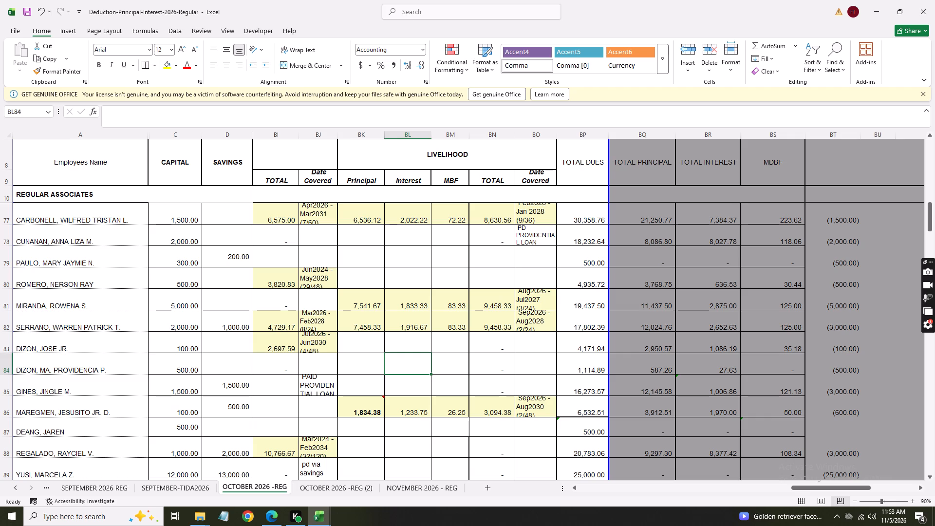
pyautogui.scroll(3, 414, 305)
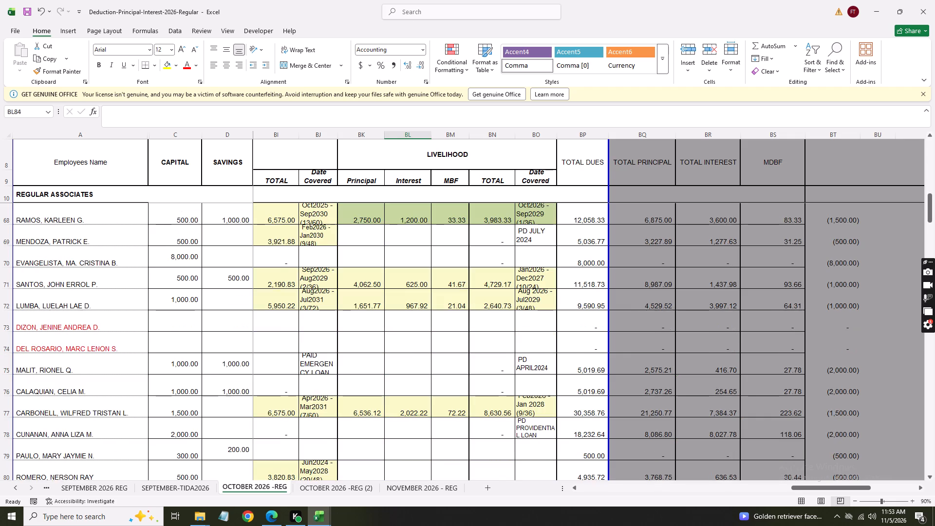
pyautogui.scroll(10, 424, 312)
pyautogui.scroll(16, 419, 350)
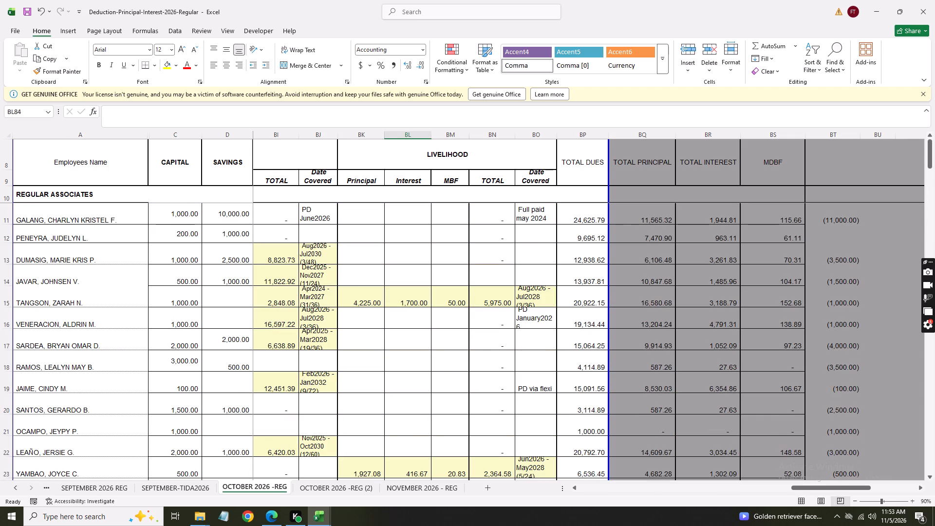
pyautogui.click(384, 386)
pyautogui.click(411, 401)
pyautogui.scroll(-3, 432, 445)
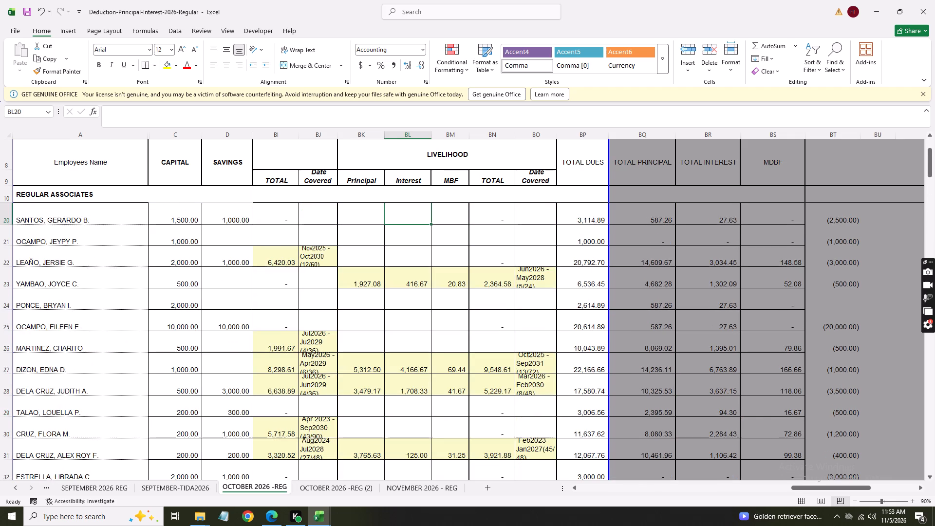
pyautogui.scroll(-14, 404, 438)
pyautogui.scroll(-15, 417, 415)
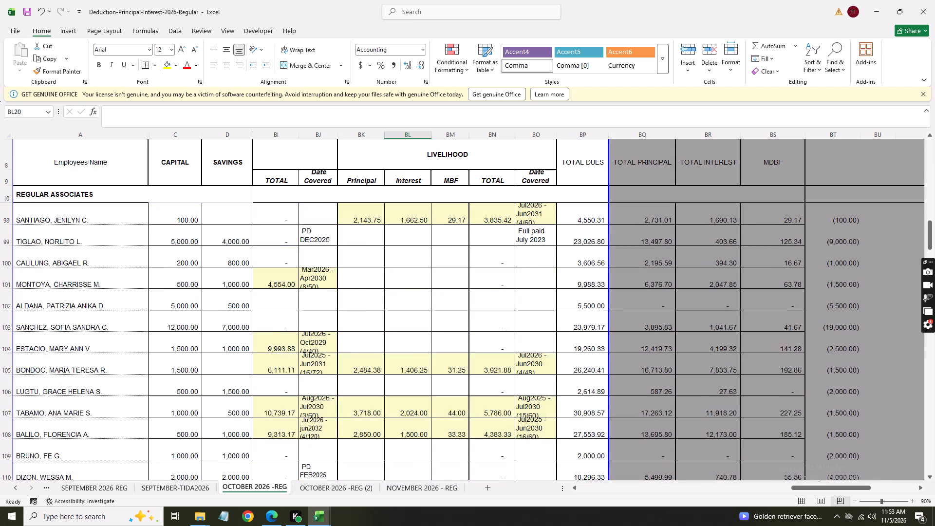
pyautogui.scroll(-4, 418, 413)
pyautogui.scroll(-3, 531, 442)
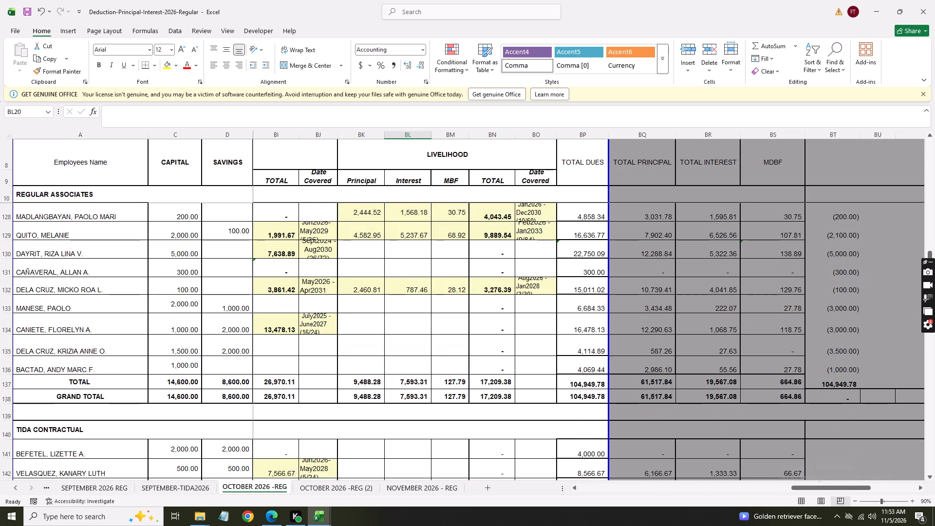
# Examine the CARP associates' October 2026 livelihood entries and total dues alongside the regular associates' totals.
pyautogui.click(395, 353)
pyautogui.click(361, 348)
pyautogui.click(362, 362)
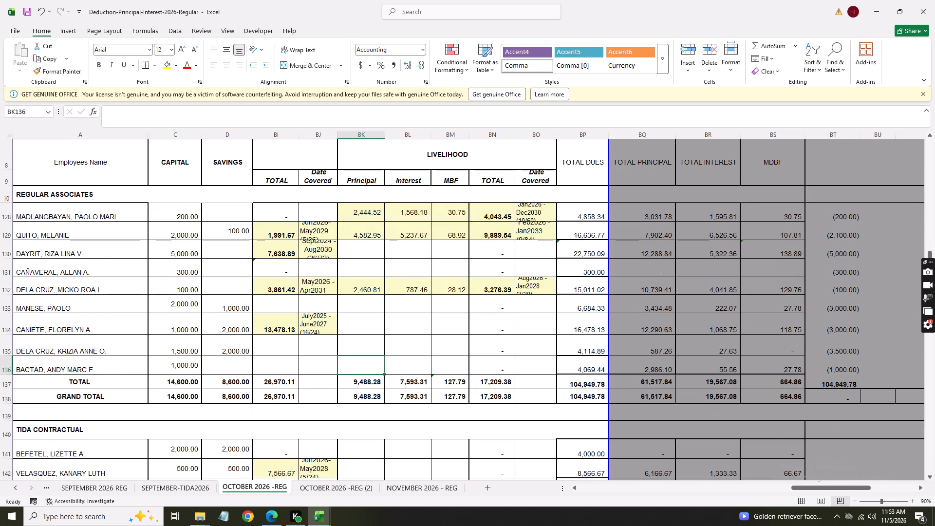
pyautogui.click(404, 348)
pyautogui.scroll(1, 422, 347)
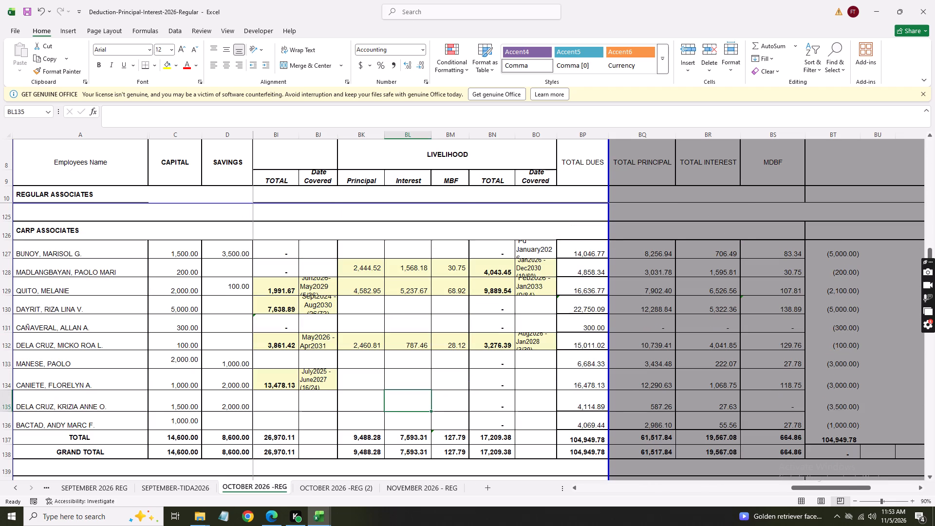
pyautogui.click(417, 368)
pyautogui.click(359, 360)
pyautogui.click(364, 325)
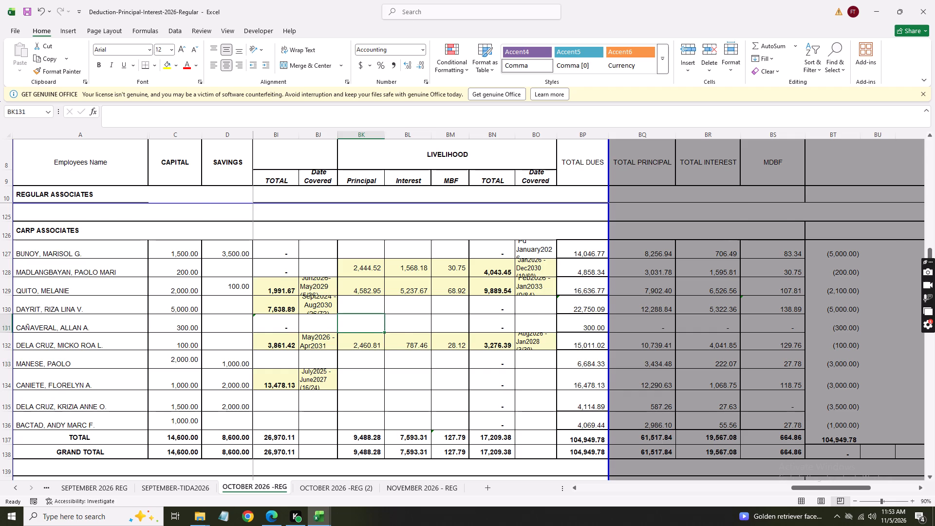
pyautogui.scroll(1, 406, 338)
pyautogui.click(409, 303)
pyautogui.click(419, 344)
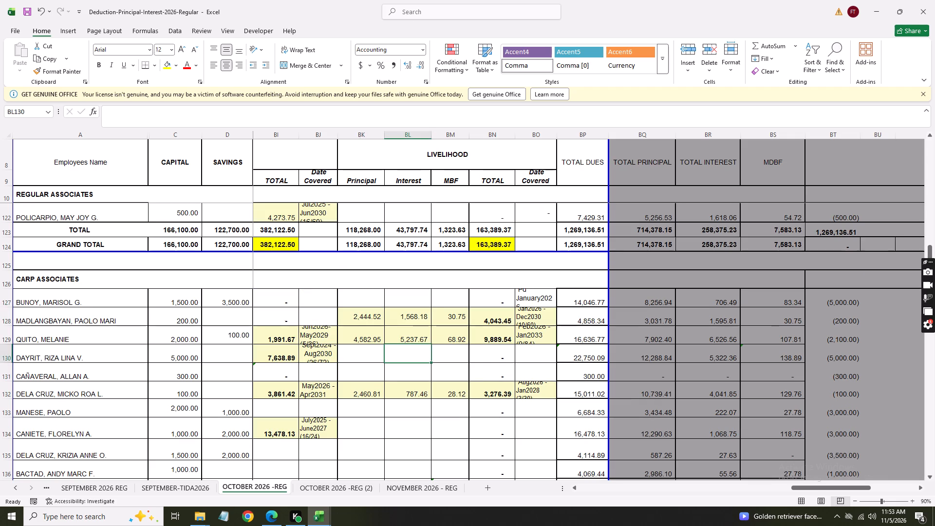
pyautogui.click(366, 300)
pyautogui.click(366, 349)
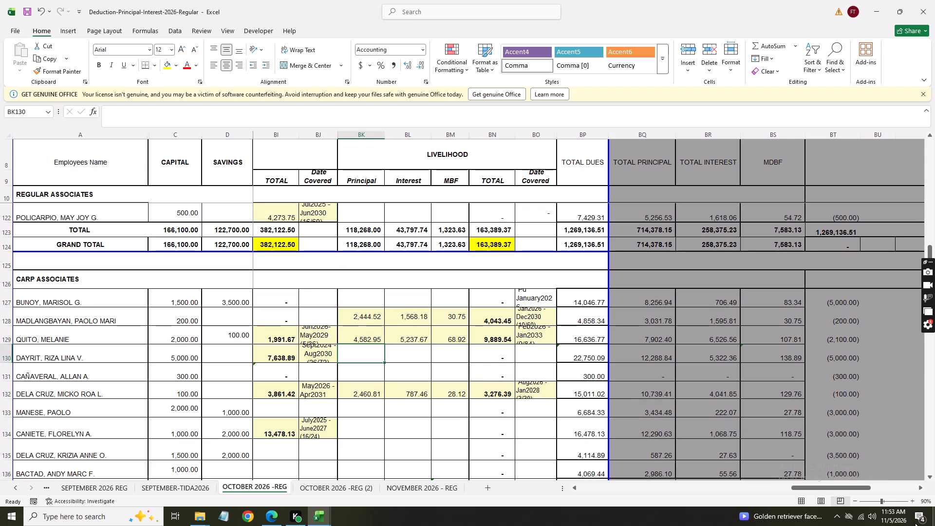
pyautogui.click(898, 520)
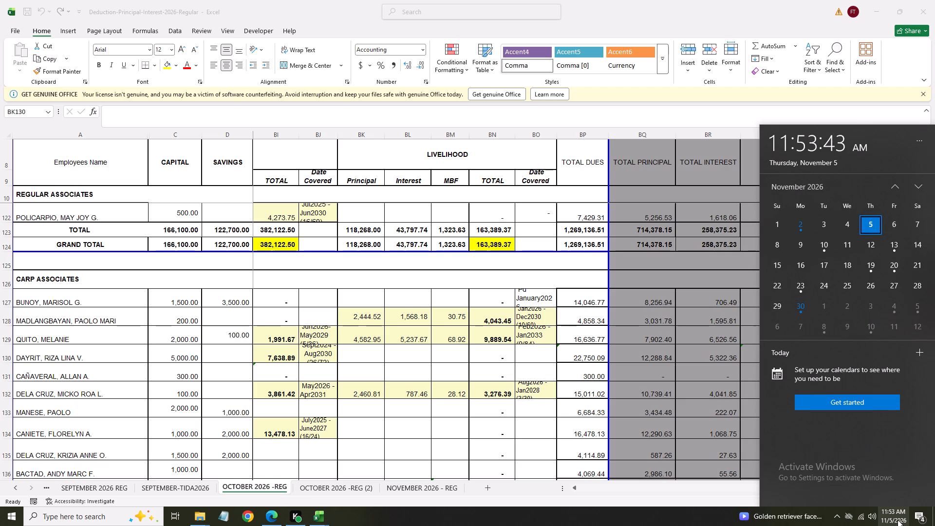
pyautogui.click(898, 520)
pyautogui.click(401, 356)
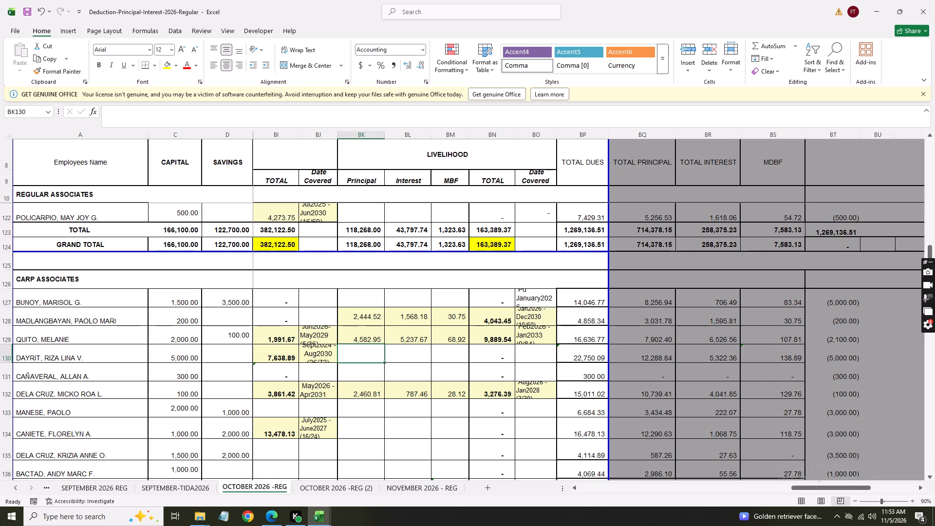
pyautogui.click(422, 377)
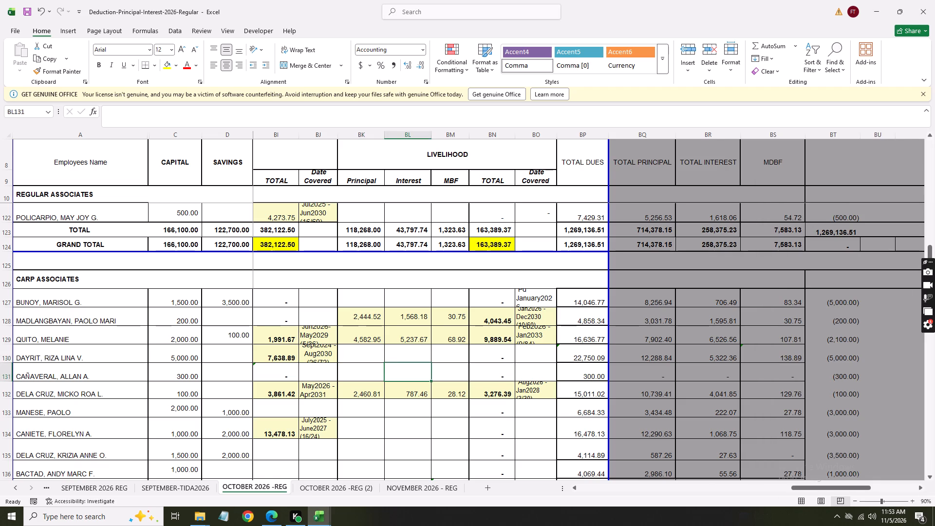
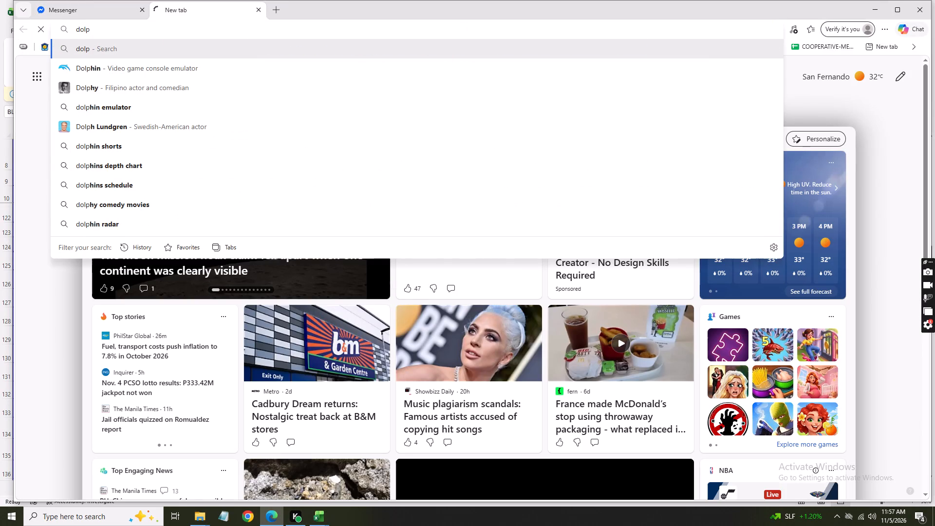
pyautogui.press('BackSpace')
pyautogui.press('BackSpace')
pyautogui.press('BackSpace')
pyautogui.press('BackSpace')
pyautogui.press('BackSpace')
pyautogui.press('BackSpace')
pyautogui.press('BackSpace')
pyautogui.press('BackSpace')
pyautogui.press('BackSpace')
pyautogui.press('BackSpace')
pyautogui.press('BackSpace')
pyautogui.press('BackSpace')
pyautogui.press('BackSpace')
# Open an InPrivate browser window and search the web for "dolphin short".
pyautogui.hotkey('ctrl', 'shift', 'n')
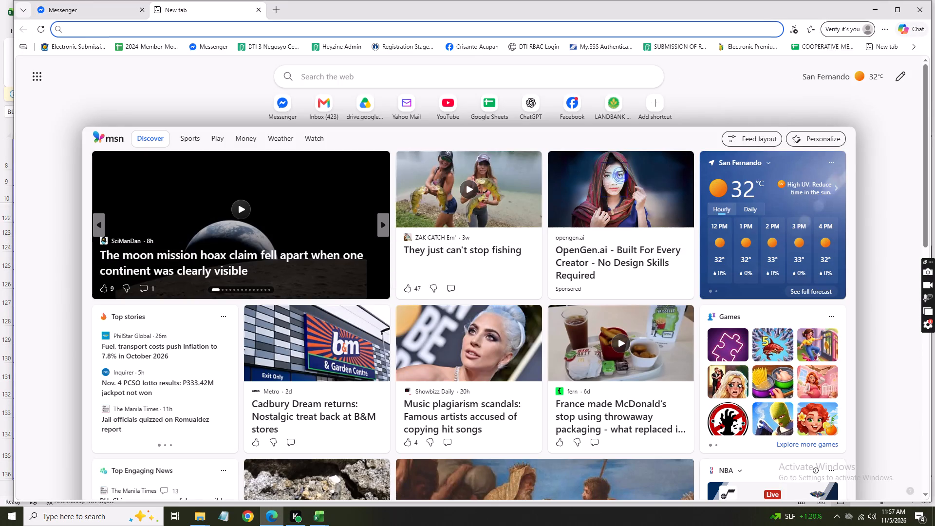
pyautogui.write('dol[p')
pyautogui.press('BackSpace')
pyautogui.press('BackSpace')
pyautogui.write('phine')
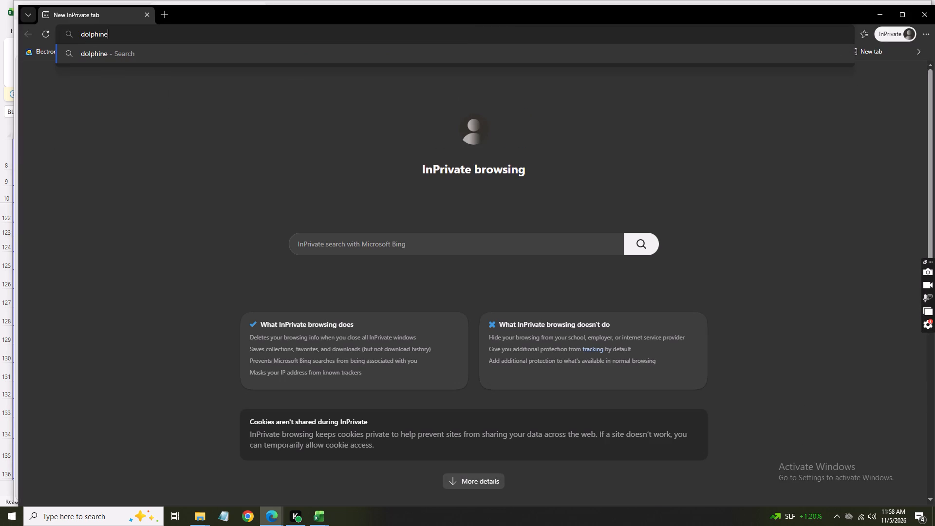
pyautogui.press('BackSpace')
pyautogui.press('space')
pyautogui.write('short')
pyautogui.press('Return')
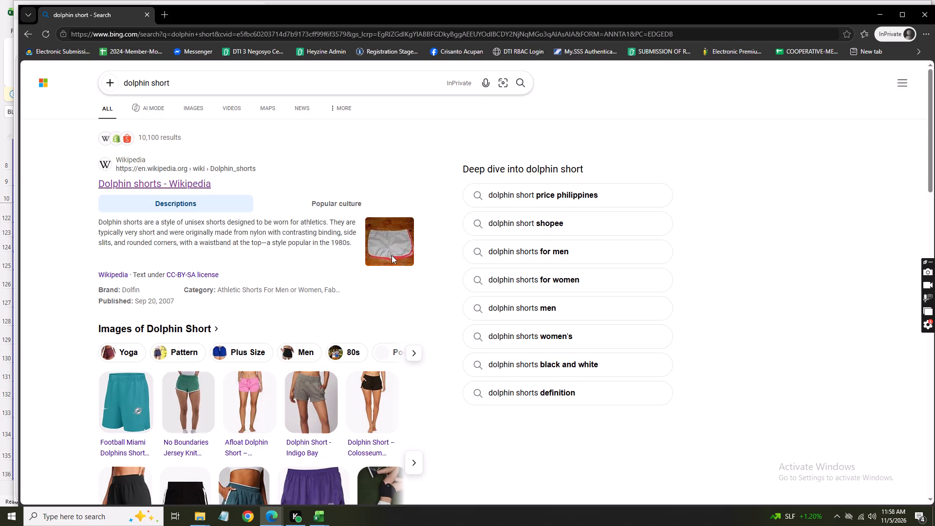
# Look through the web and image results for the shorts, closing the private window and returning to the regular deduction workbook.
pyautogui.scroll(-3, 401, 319)
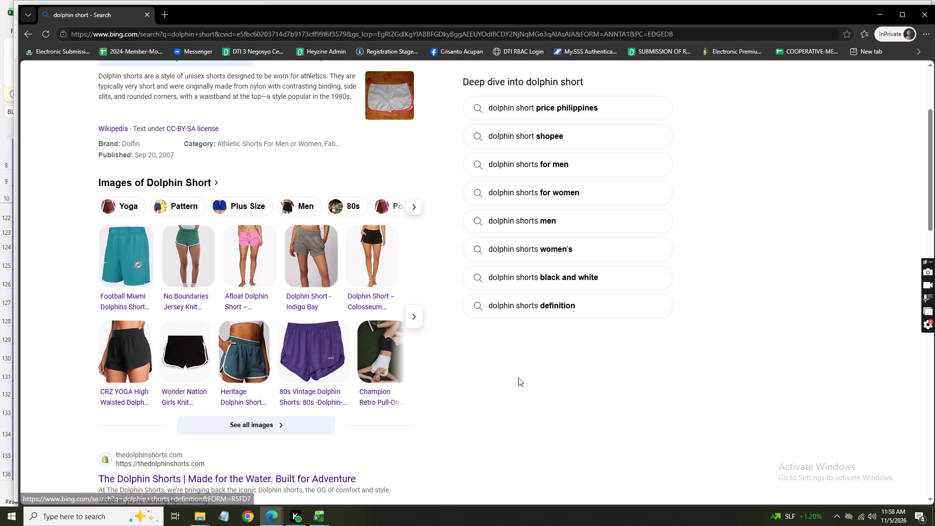
pyautogui.scroll(-2, 519, 377)
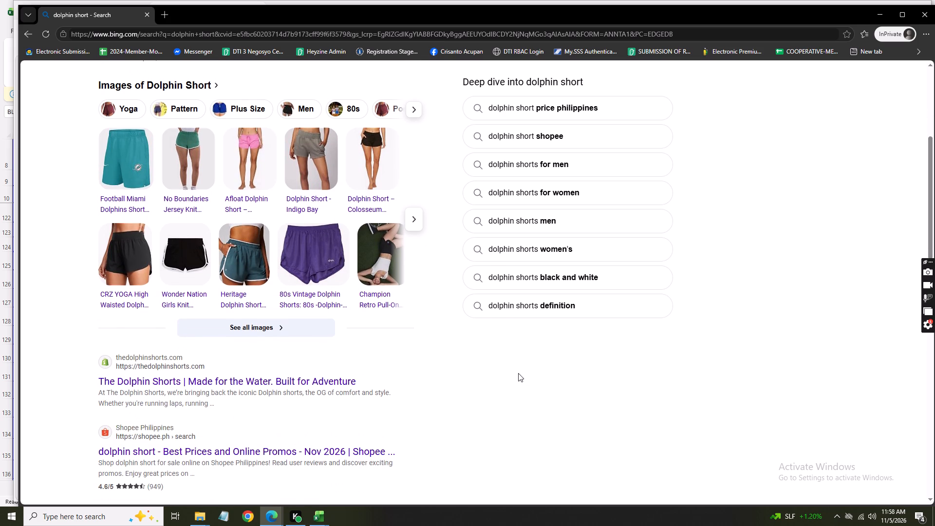
pyautogui.scroll(4, 518, 373)
pyautogui.scroll(3, 471, 339)
pyautogui.click(200, 106)
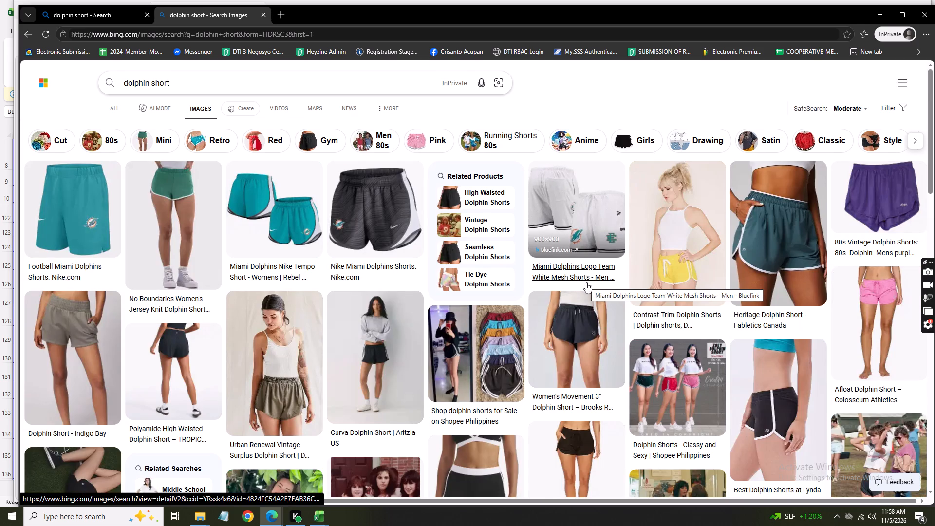
pyautogui.scroll(-3, 586, 283)
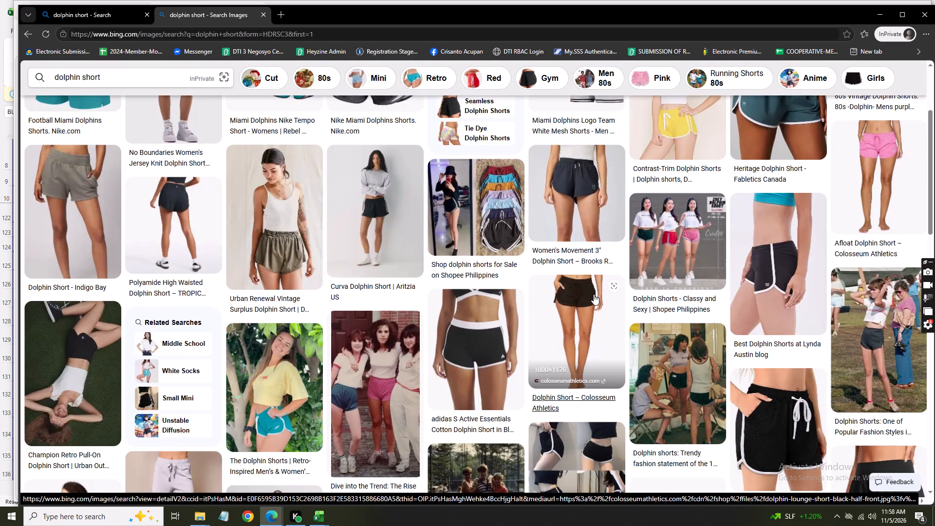
pyautogui.scroll(1, 594, 295)
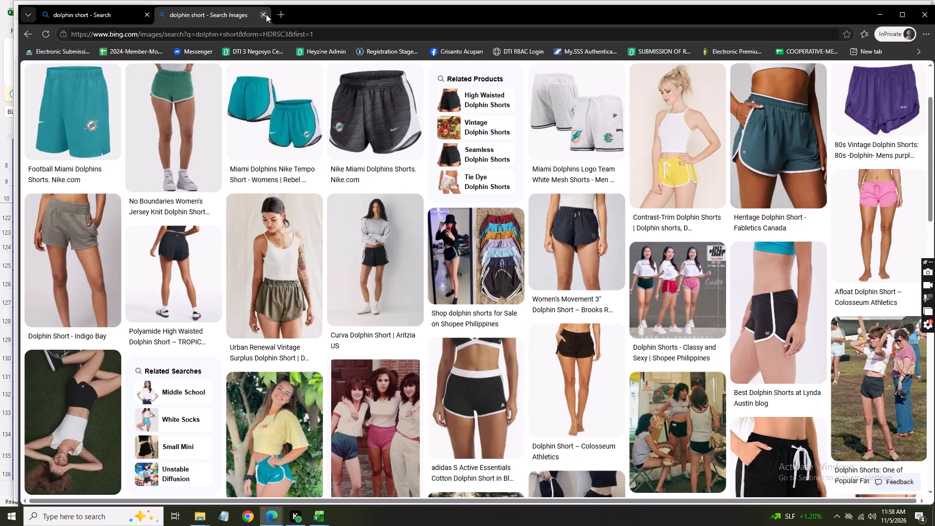
pyautogui.click(919, 20)
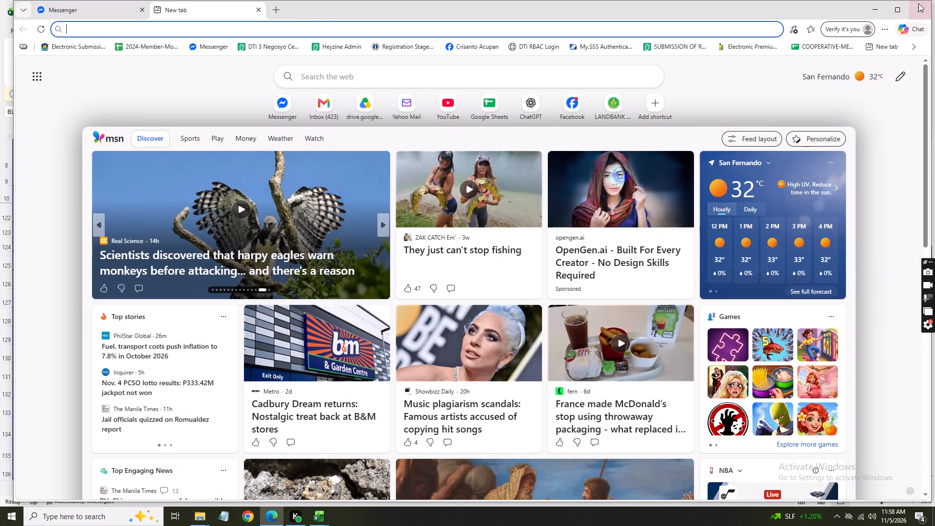
pyautogui.click(881, 5)
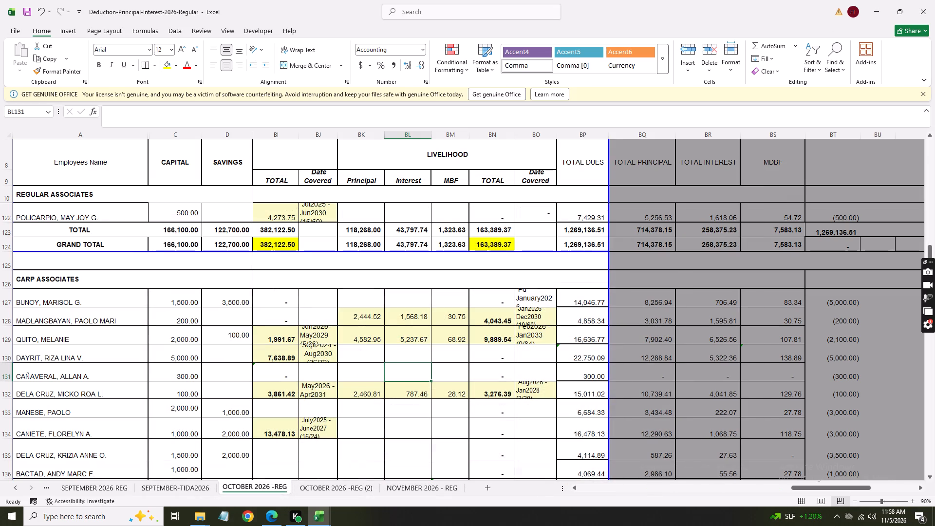
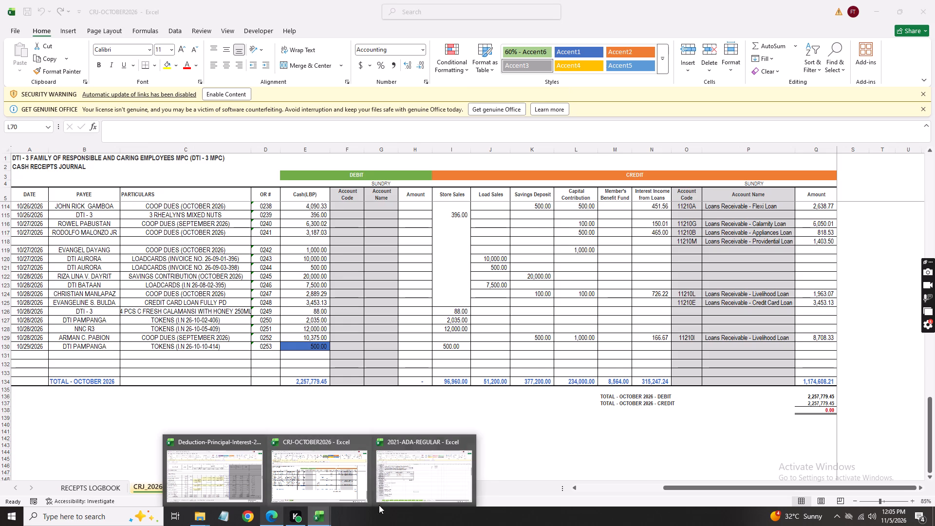
# Minimize the open workbook windows, including the October 2026 cash receipts journal, to return to the desktop.
pyautogui.click(749, 378)
pyautogui.doubleClick(884, 3)
pyautogui.moveTo(747, 39); pyautogui.dragTo(743, 45, button='right')
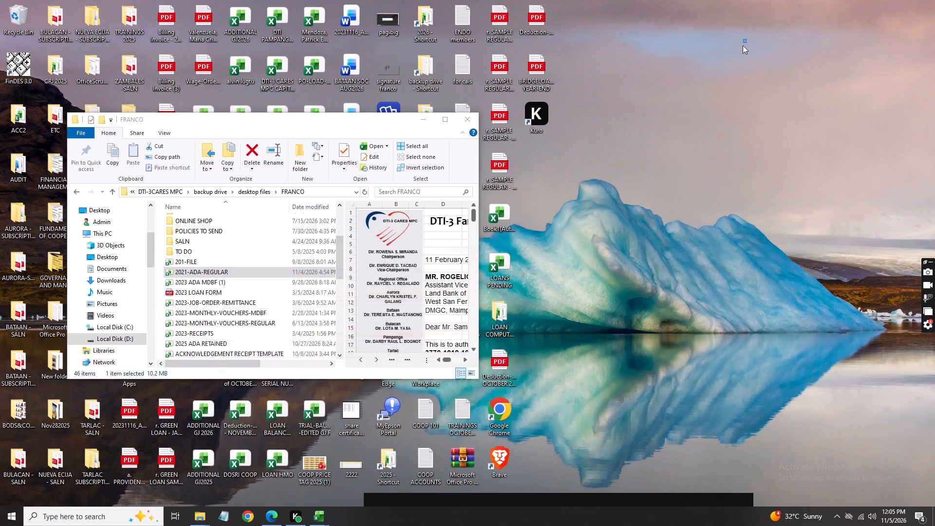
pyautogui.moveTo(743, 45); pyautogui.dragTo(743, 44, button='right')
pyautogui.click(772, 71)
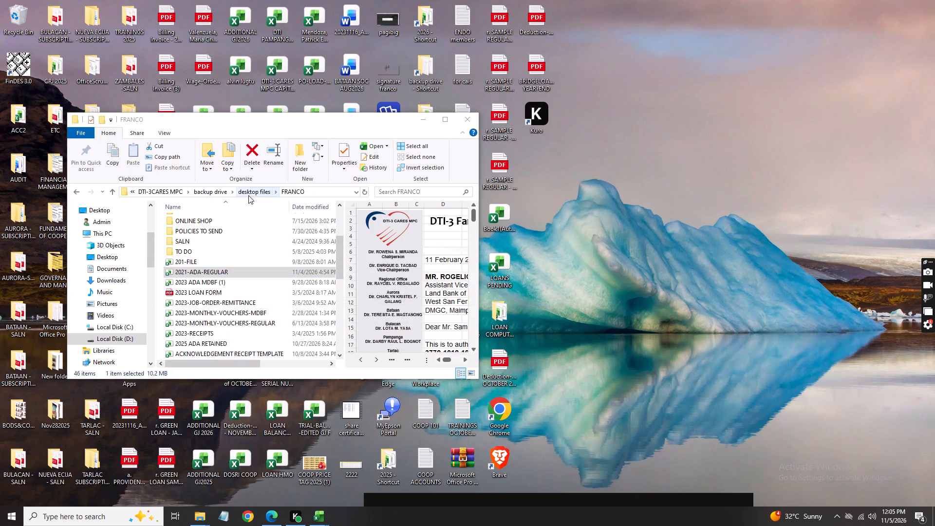
# Browse Local Disk (D:) to the DTI-3CARES MPC backup drive and open the loan app folder inside the first LUELAH folder.
pyautogui.click(126, 340)
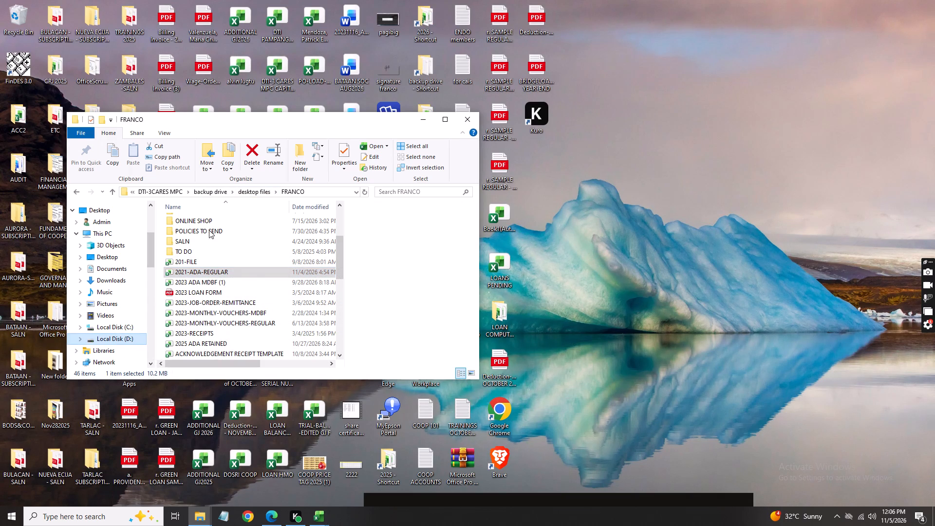
pyautogui.doubleClick(218, 229)
pyautogui.doubleClick(217, 221)
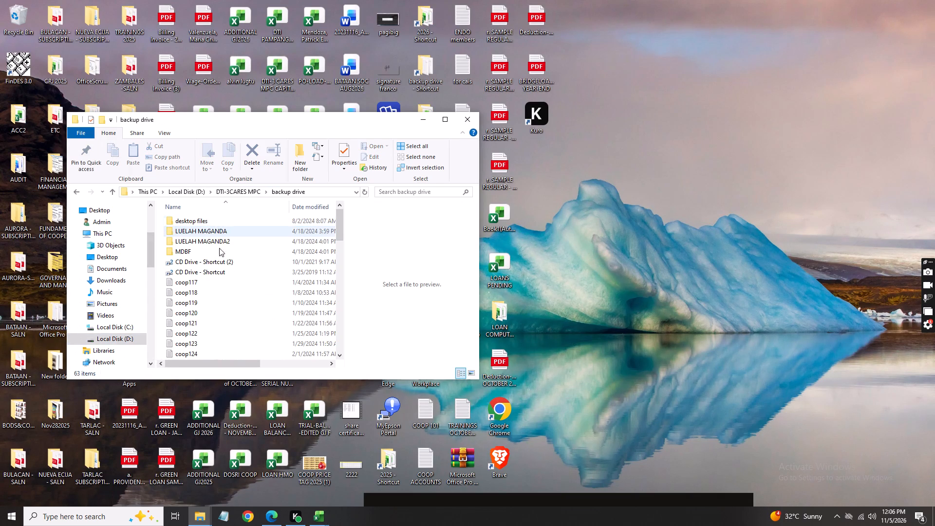
pyautogui.doubleClick(223, 230)
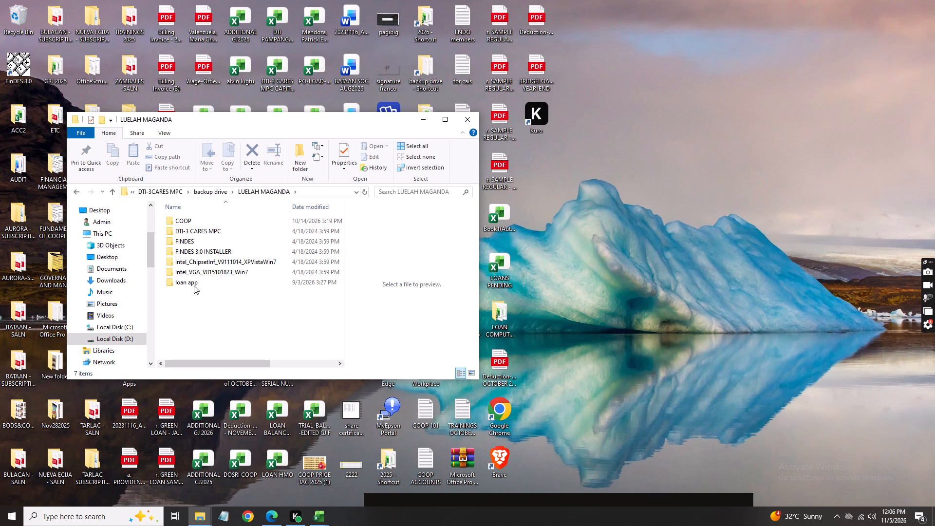
pyautogui.doubleClick(194, 284)
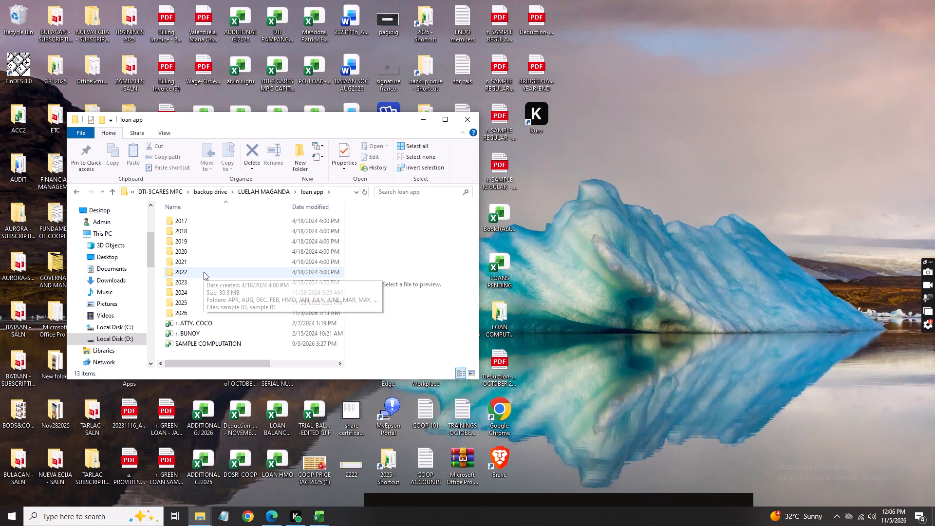
pyautogui.press('Right')
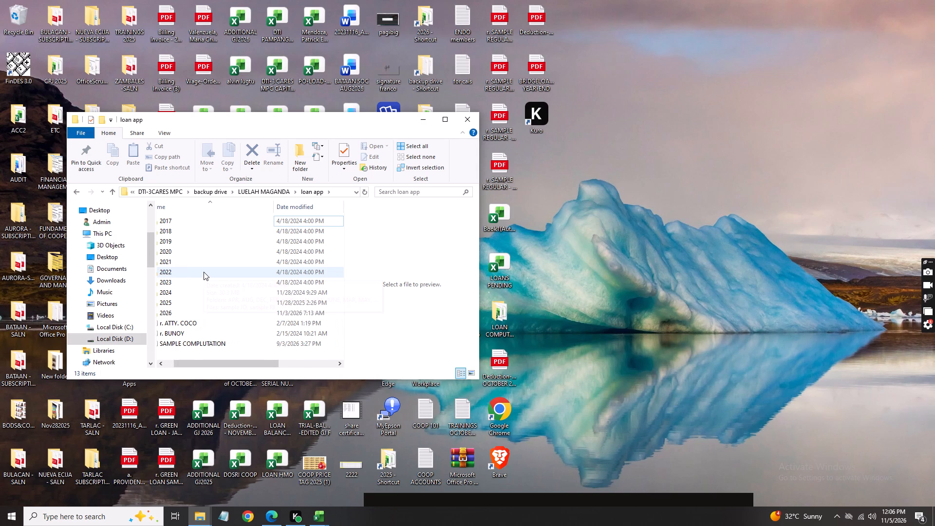
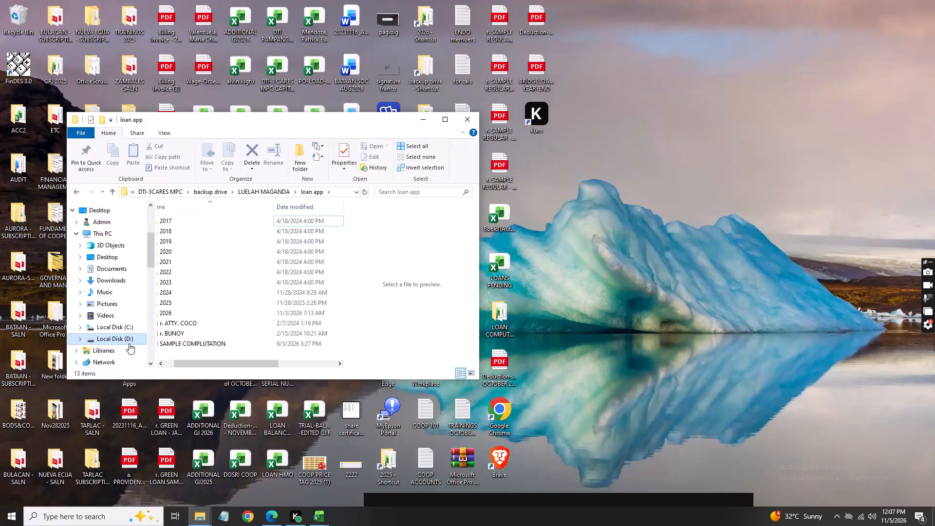
# Open the NOVEMBER 2026 folder under loan app > 2026 in the DTI-3CARES MPC backup drive on Local Disk (D:).
pyautogui.click(124, 337)
pyautogui.doubleClick(237, 229)
pyautogui.doubleClick(226, 218)
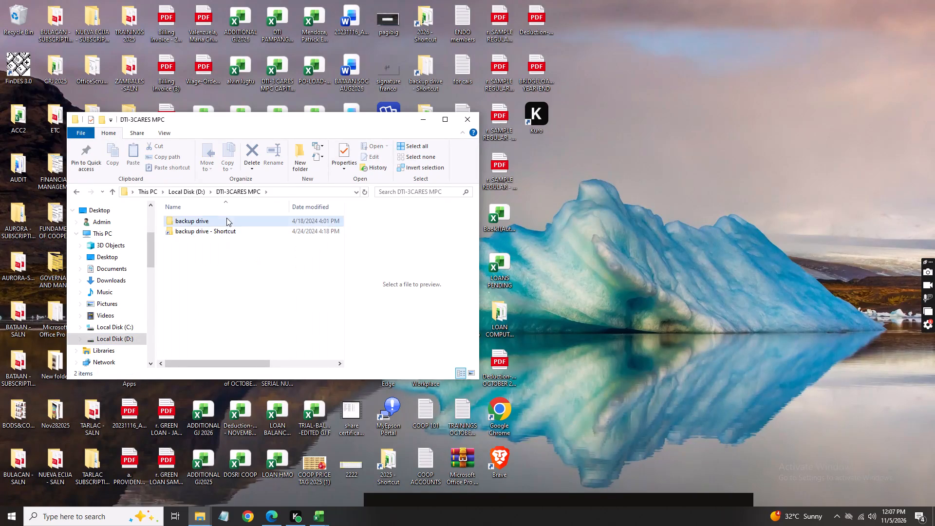
pyautogui.doubleClick(233, 230)
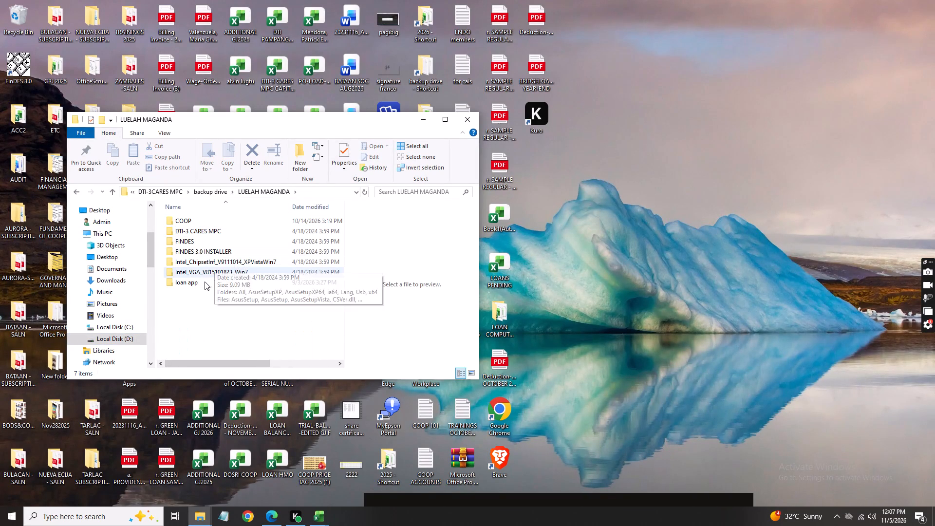
pyautogui.doubleClick(205, 282)
pyautogui.doubleClick(188, 315)
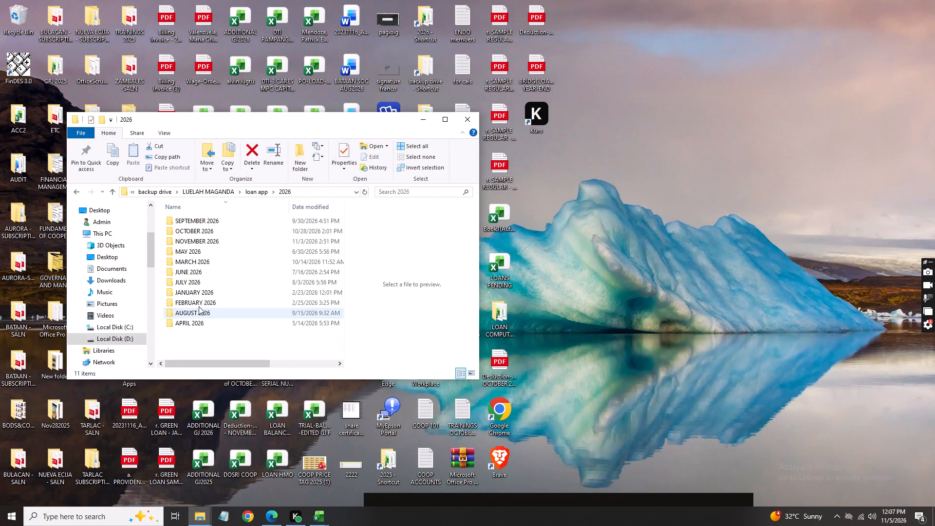
pyautogui.doubleClick(213, 242)
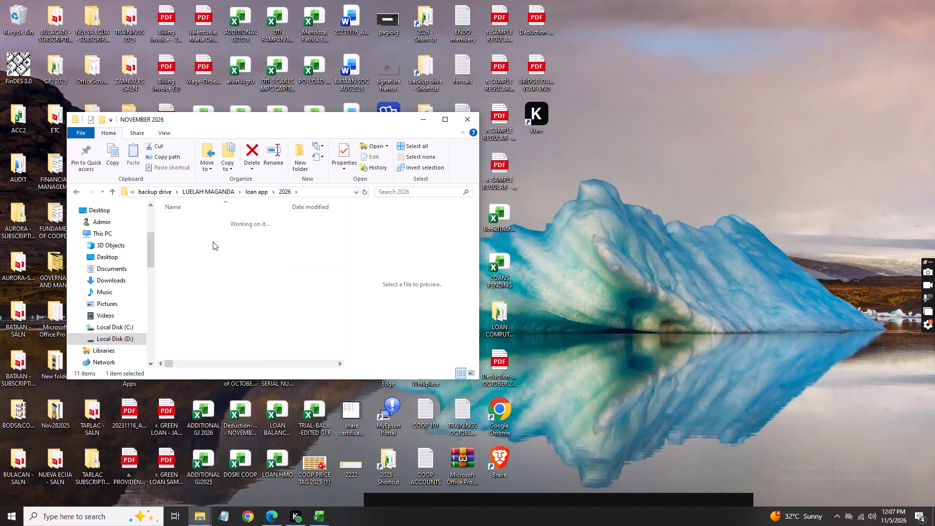
# Duplicate the blank "r. SAMPLE REGULAR -" workbook and rename the copy "r. SAMPLE REGULAR - MAREGMEN".
pyautogui.click(237, 310)
pyautogui.hotkey('ctrl', 'c')
pyautogui.hotkey('ctrl', 'v')
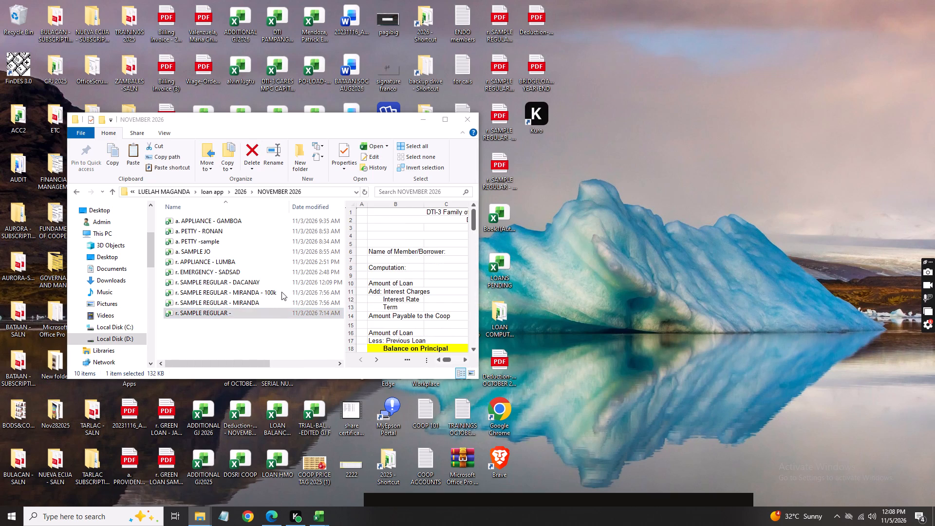
pyautogui.rightClick(272, 278)
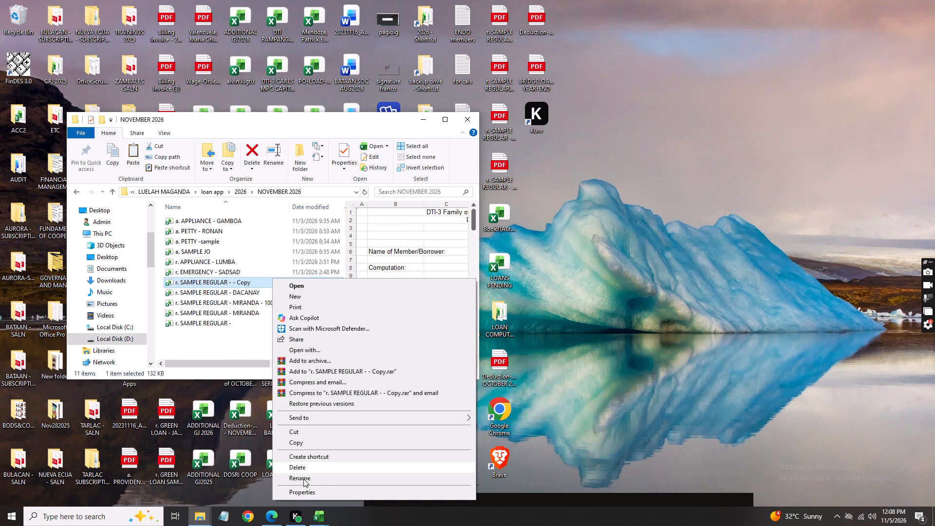
pyautogui.click(303, 479)
pyautogui.press('BackSpace')
pyautogui.press('BackSpace')
pyautogui.press('BackSpace')
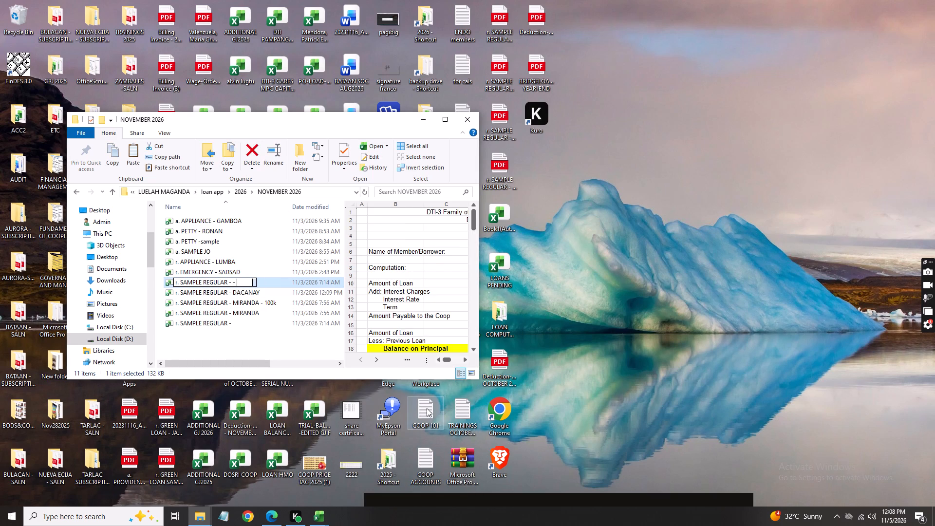
pyautogui.press('BackSpace')
pyautogui.press('BackSpace')
pyautogui.write('MAREGMEN')
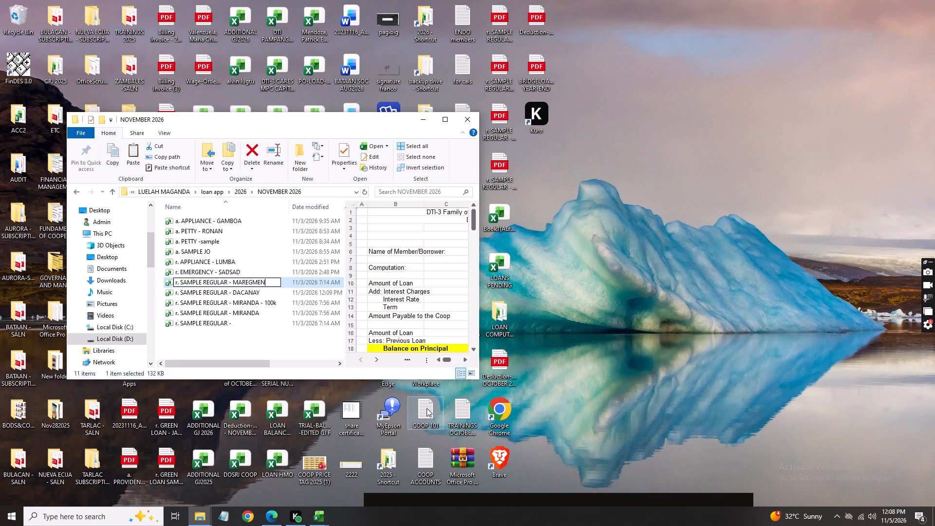
pyautogui.press('Return')
# Open the MAREGMEN workbook and enter APPLIANCE LOAN as the loan type in the yellow heading of Sheet1.
pyautogui.press('Return')
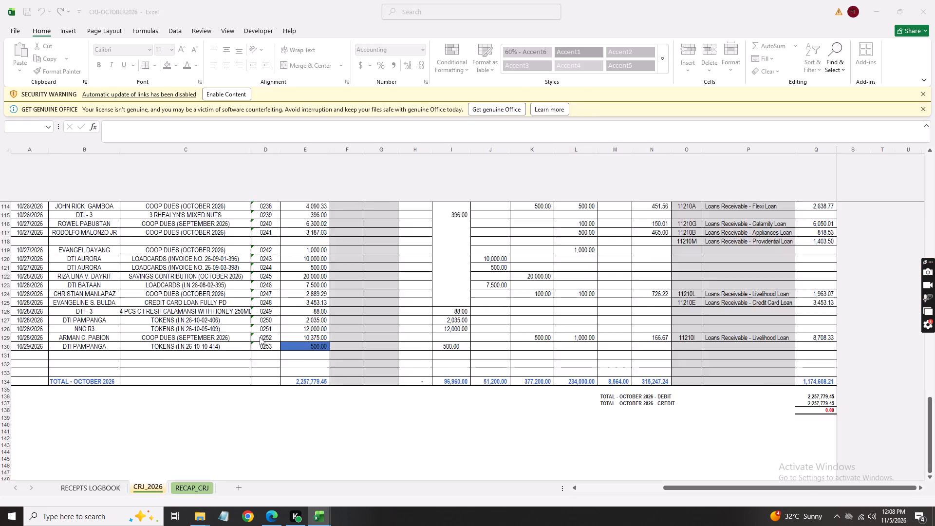
pyautogui.click(156, 490)
pyautogui.scroll(8, 206, 267)
pyautogui.scroll(5, 230, 230)
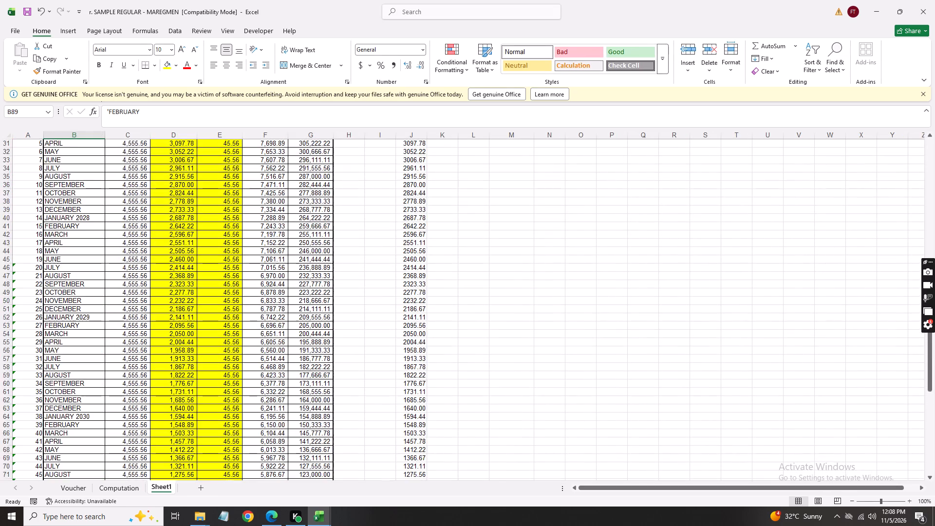
pyautogui.scroll(12, 226, 230)
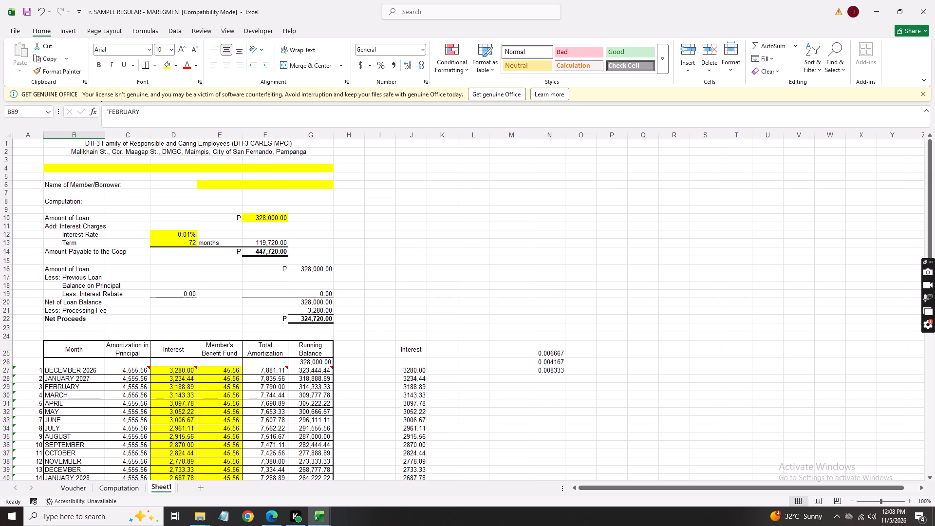
pyautogui.click(237, 165)
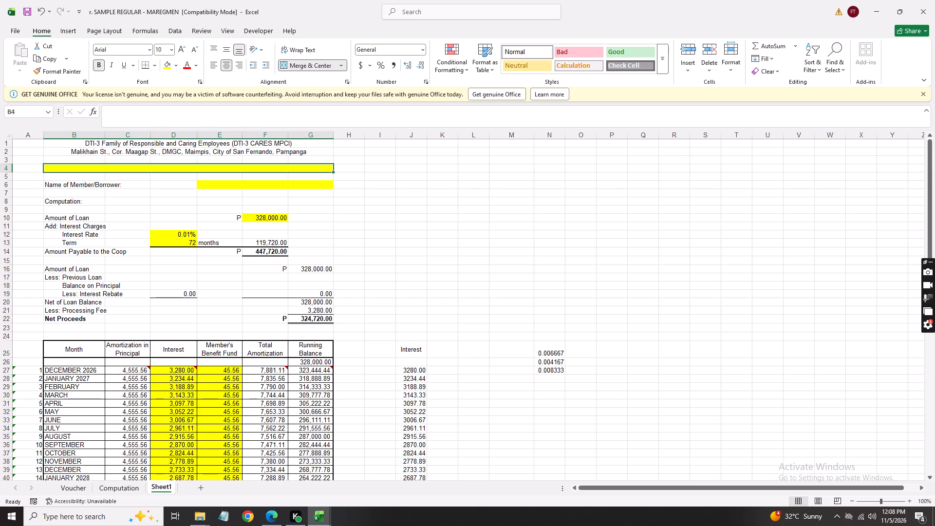
pyautogui.write('APPLIANCE LOA')
pyautogui.press('n')
pyautogui.press('Return')
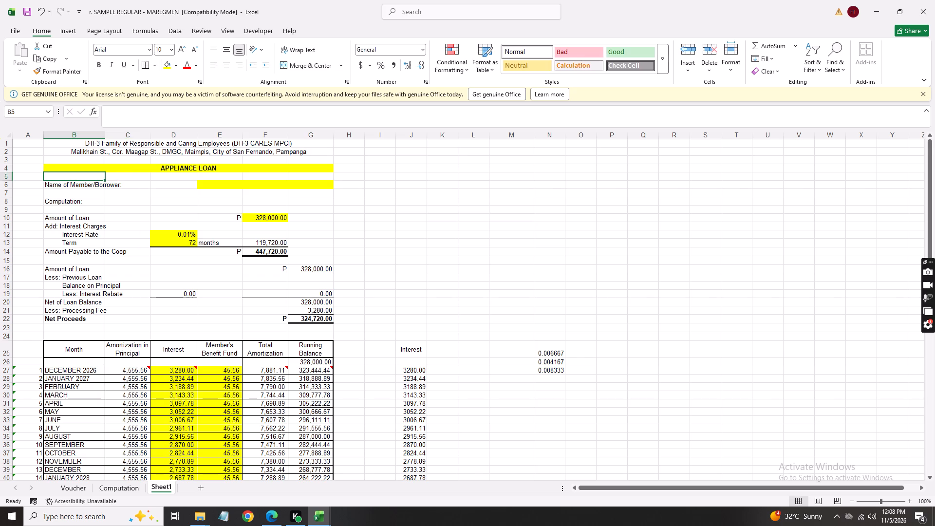
# Set the Amount of Loan to 85,500 and the Term to 36 months on Sheet1.
pyautogui.click(260, 214)
pyautogui.write('85500')
pyautogui.press('Return')
pyautogui.click(181, 244)
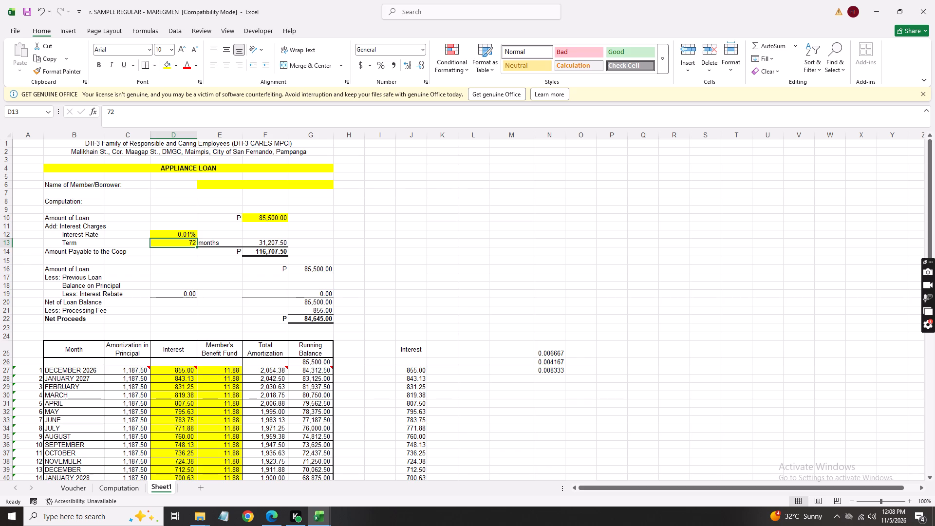
pyautogui.write('58')
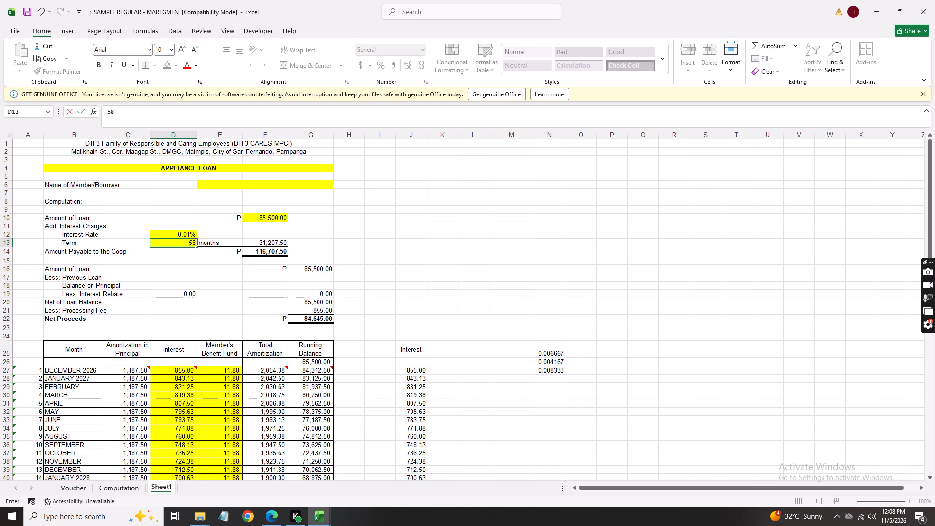
pyautogui.press('BackSpace')
pyautogui.press('BackSpace')
pyautogui.write('36')
pyautogui.press('Return')
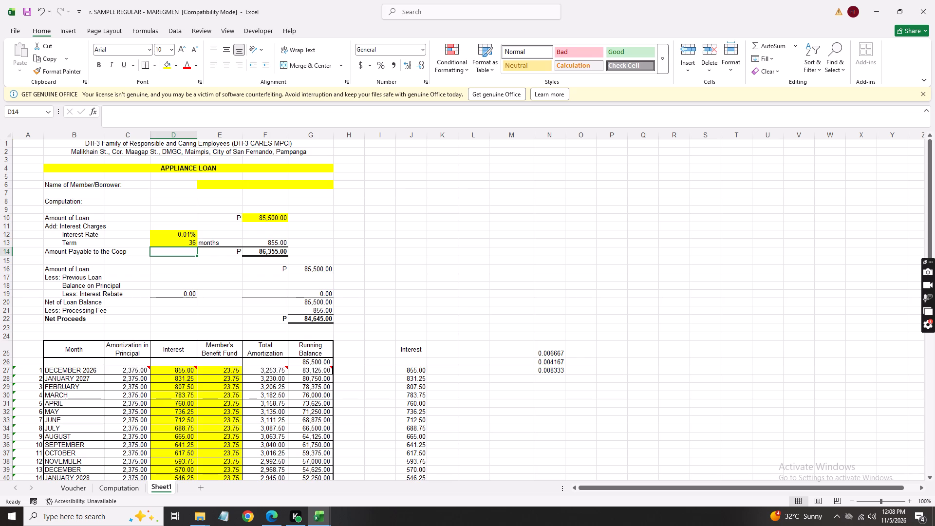
# Enter 71,285.63 as the previous loan's Balance on Principal on Sheet1.
pyautogui.click(184, 286)
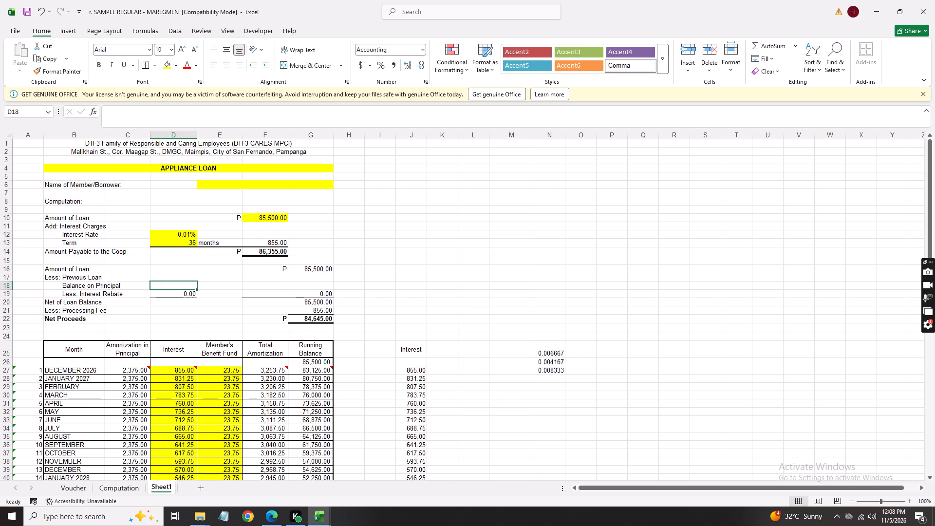
pyautogui.write('71')
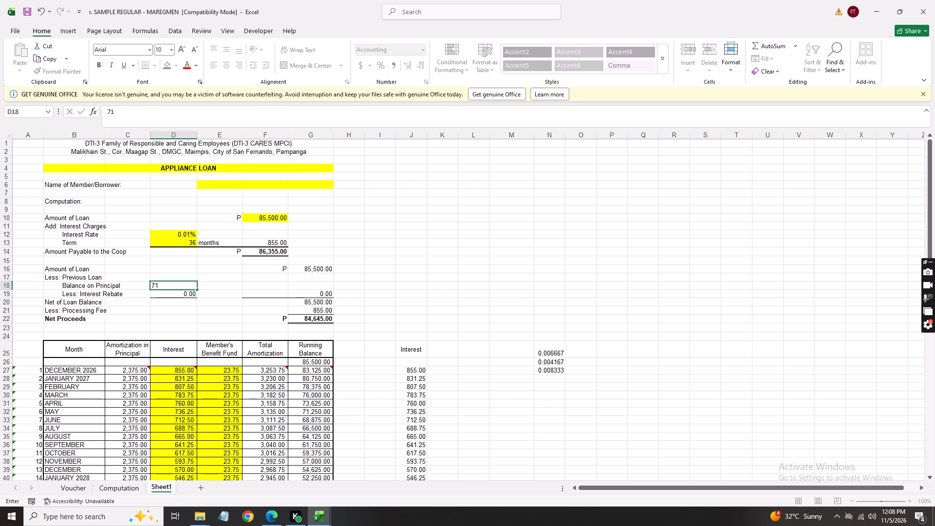
pyautogui.write('285.63')
pyautogui.press('Return')
# Delete the Sheet1 amortization rows for months 37 to 72, keeping the totals row.
pyautogui.scroll(-5, 356, 342)
pyautogui.scroll(-2, 295, 357)
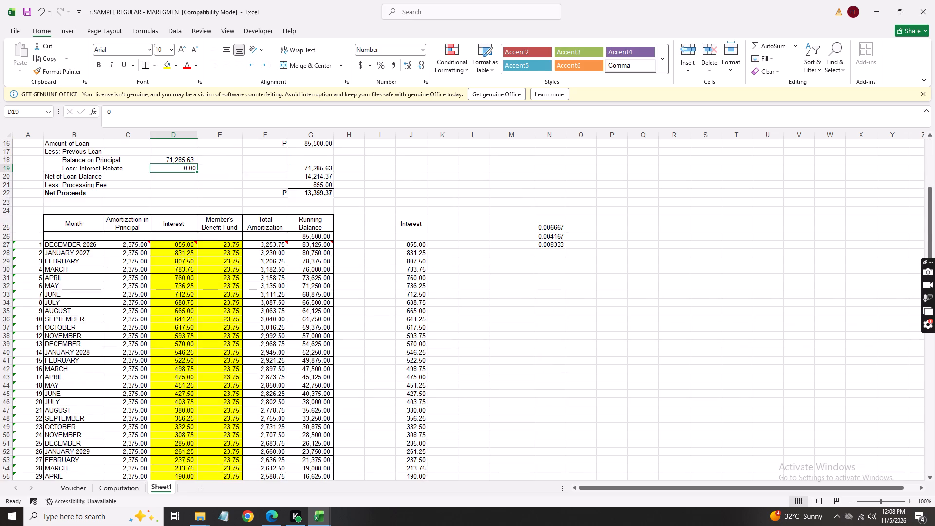
pyautogui.scroll(-5, 295, 357)
pyautogui.click(302, 358)
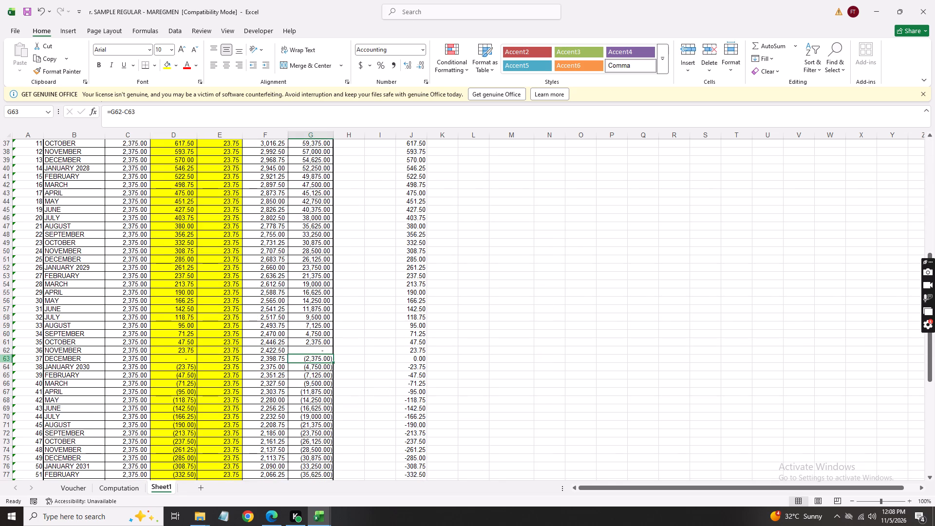
pyautogui.moveTo(3, 357); pyautogui.dragTo(19, 488)
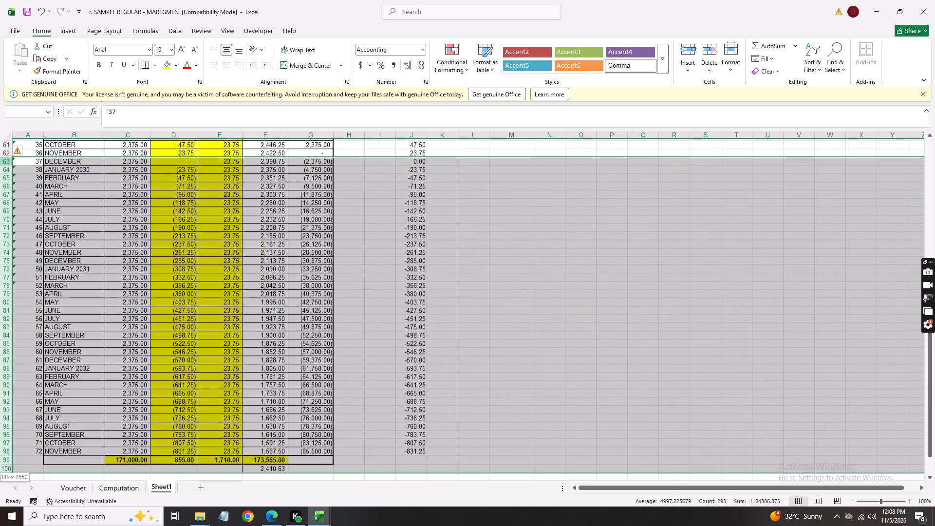
pyautogui.moveTo(19, 488); pyautogui.dragTo(18, 451)
pyautogui.rightClick(0, 428)
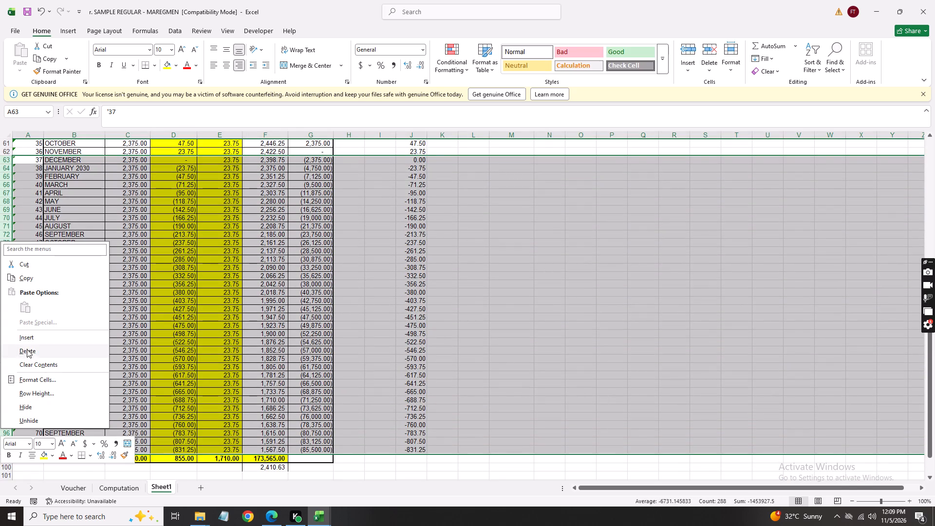
pyautogui.click(27, 350)
pyautogui.click(171, 318)
# Delete the rows for months 37 to 72 from the Computation sheet's amortization table, keeping the Total row.
pyautogui.scroll(10, 207, 338)
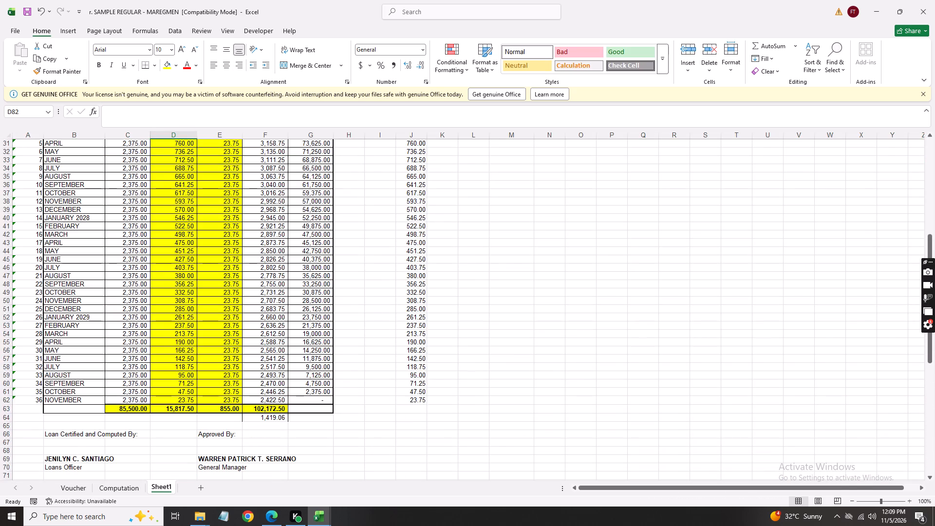
pyautogui.click(125, 483)
pyautogui.scroll(-11, 110, 420)
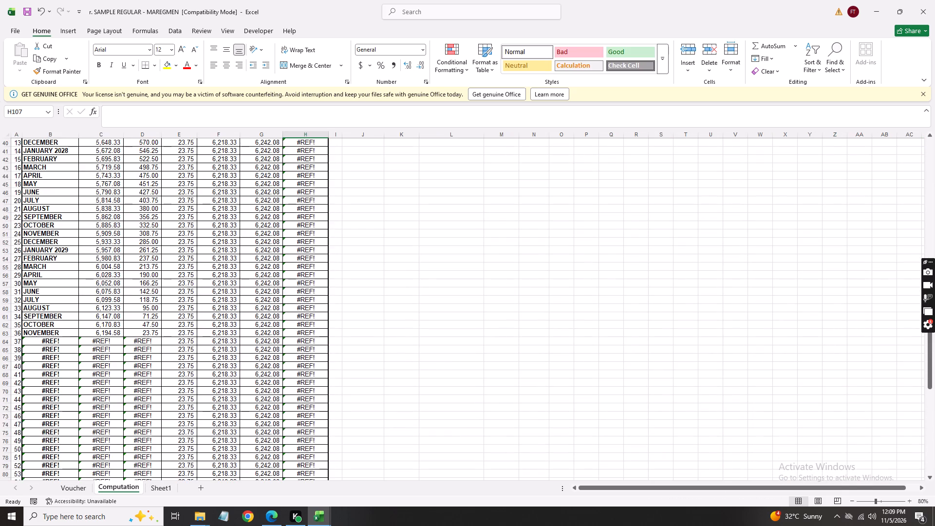
pyautogui.click(29, 340)
pyautogui.moveTo(6, 341); pyautogui.dragTo(5, 525)
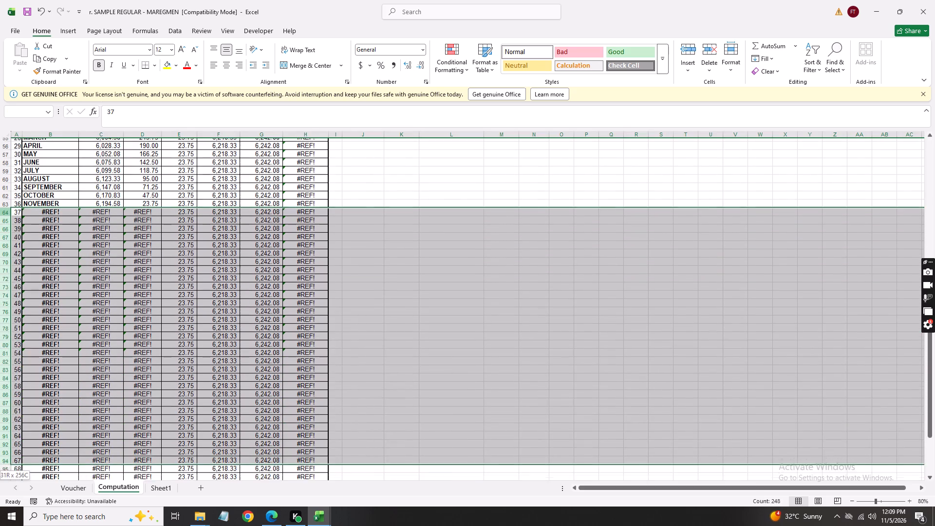
pyautogui.moveTo(5, 525); pyautogui.dragTo(0, 457)
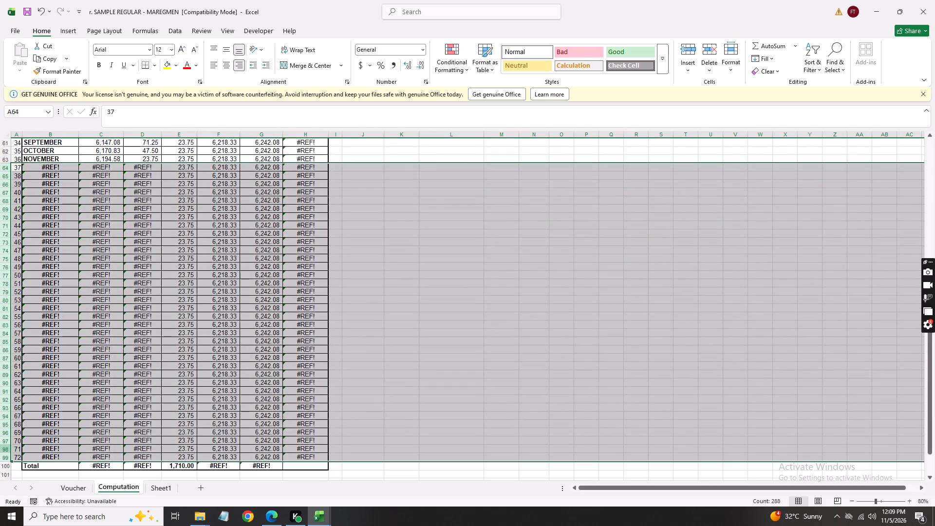
pyautogui.rightClick(0, 441)
pyautogui.click(39, 364)
pyautogui.click(354, 255)
# Copy December 2026's Amortization (Principal and Interest) on the Computation sheet and paste it as a value into January 2027.
pyautogui.scroll(5, 329, 276)
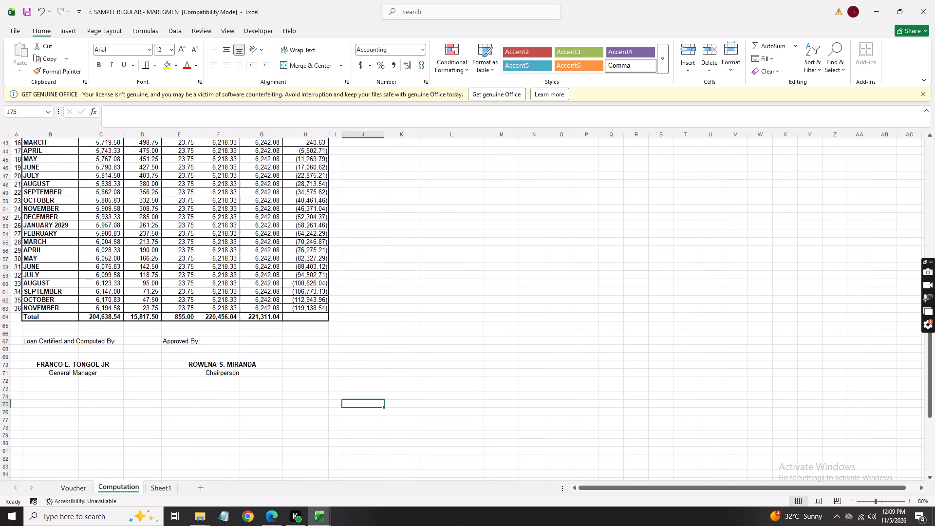
pyautogui.scroll(10, 328, 276)
pyautogui.click(230, 272)
pyautogui.hotkey('ctrl', 'c')
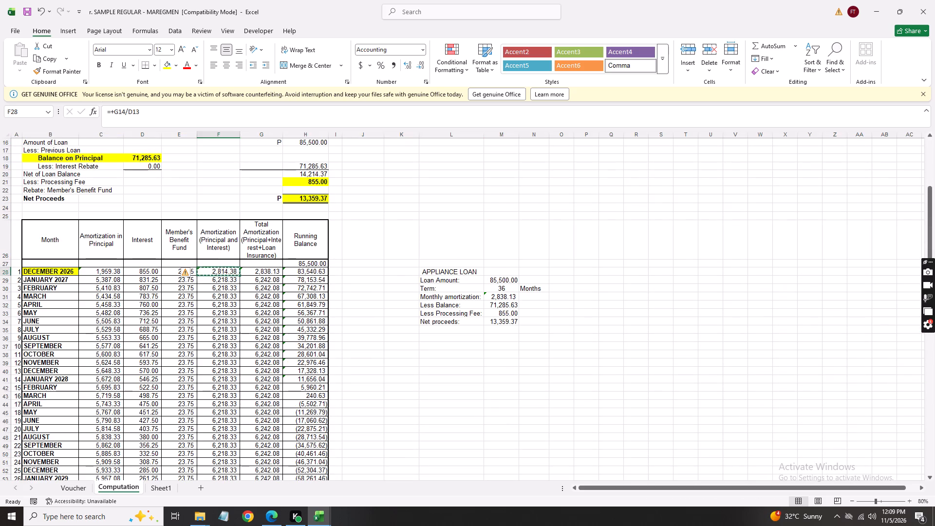
pyautogui.rightClick(228, 280)
pyautogui.click(267, 72)
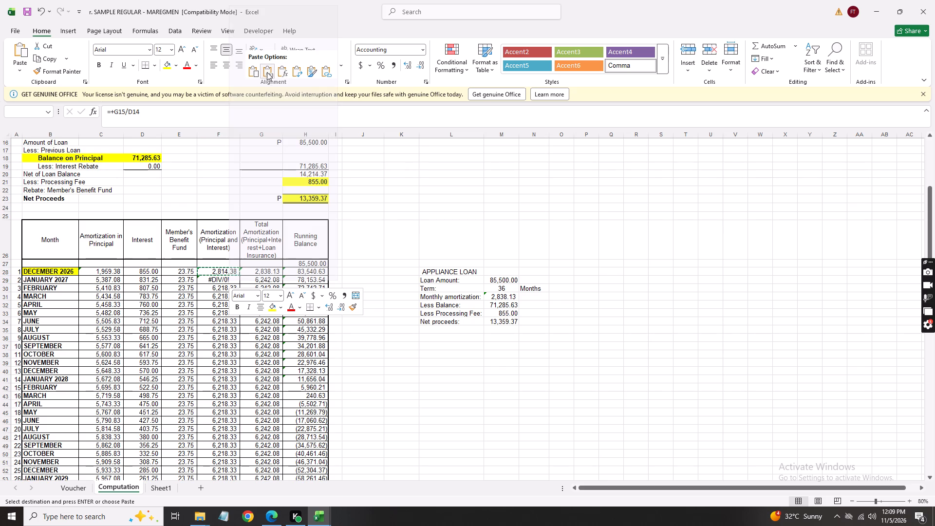
pyautogui.click(213, 304)
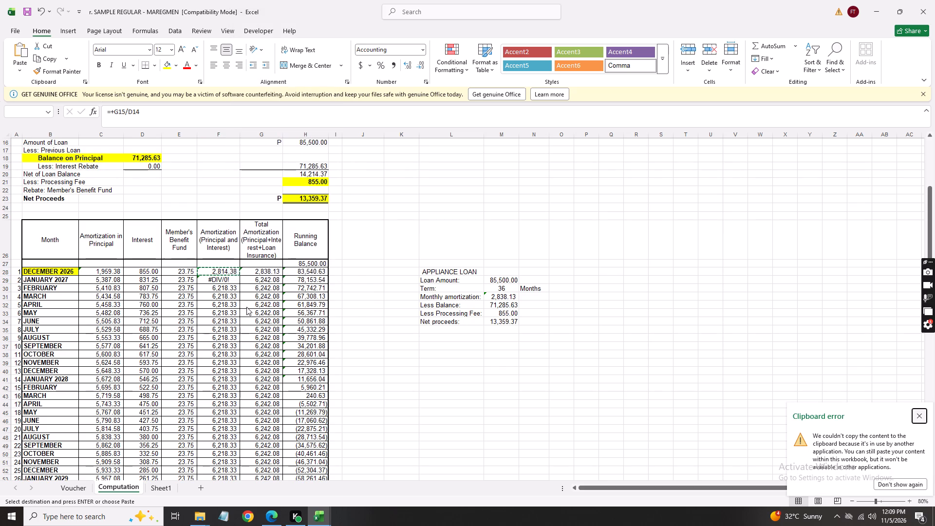
pyautogui.click(377, 308)
pyautogui.click(922, 412)
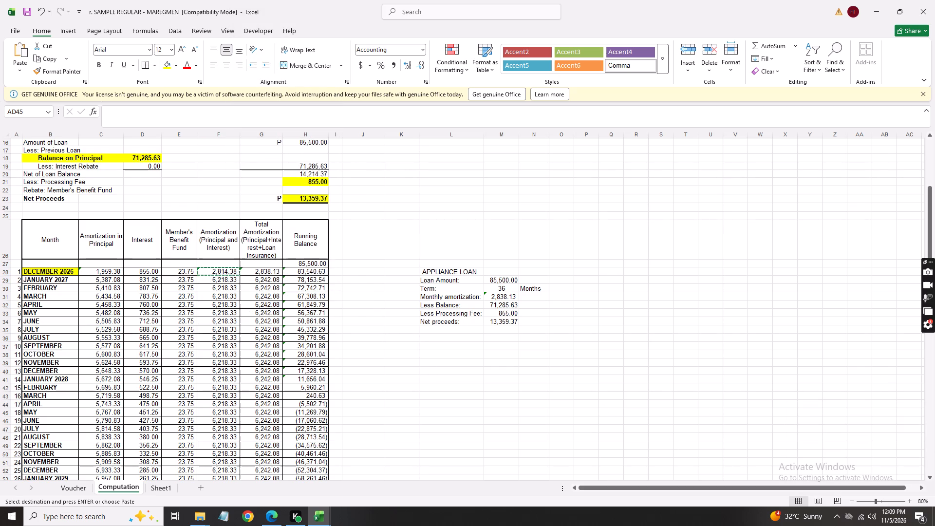
pyautogui.rightClick(230, 282)
pyautogui.click(267, 76)
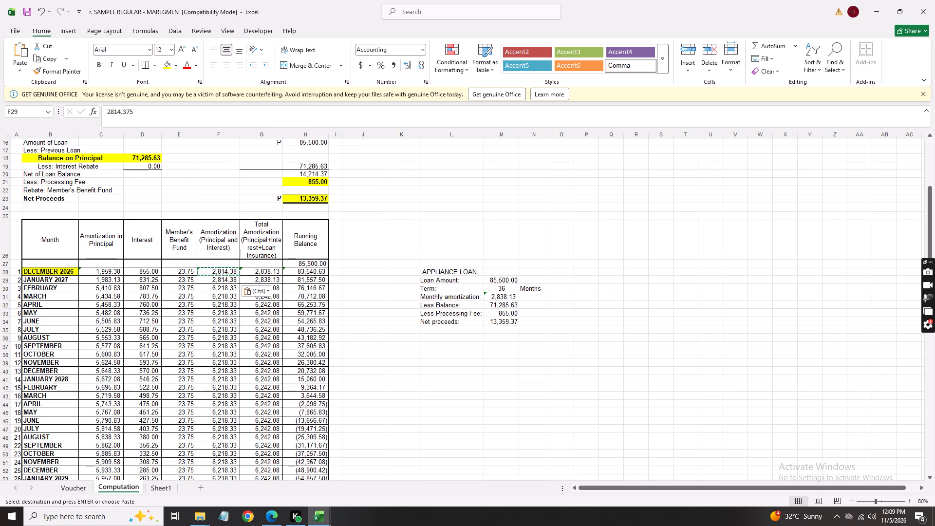
# Undo the January 2027 amortization paste and the deletions of months 37 to 72 on the Computation sheet and Sheet1.
pyautogui.click(228, 281)
pyautogui.click(396, 364)
pyautogui.scroll(-4, 451, 389)
pyautogui.scroll(5, 451, 388)
pyautogui.click(377, 364)
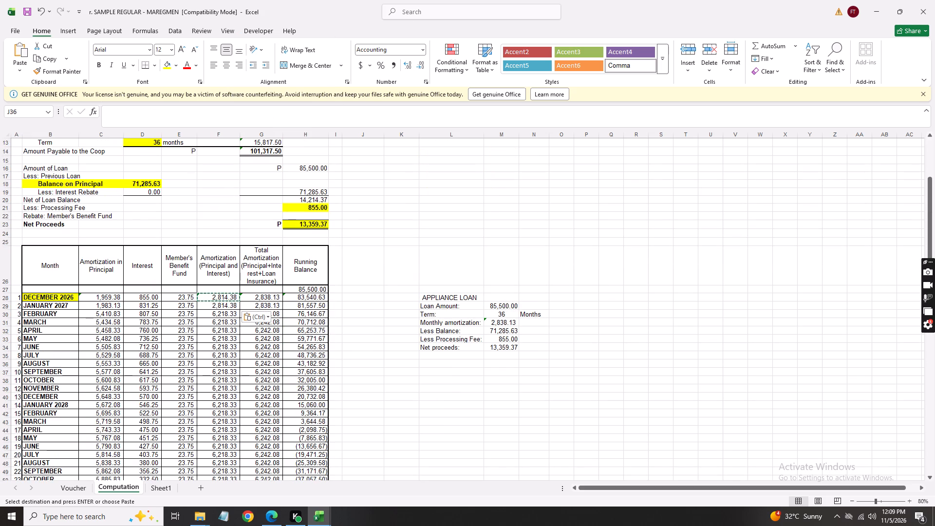
pyautogui.hotkey('ctrl', 'z')
pyautogui.hotkey('ctrl', 'z')
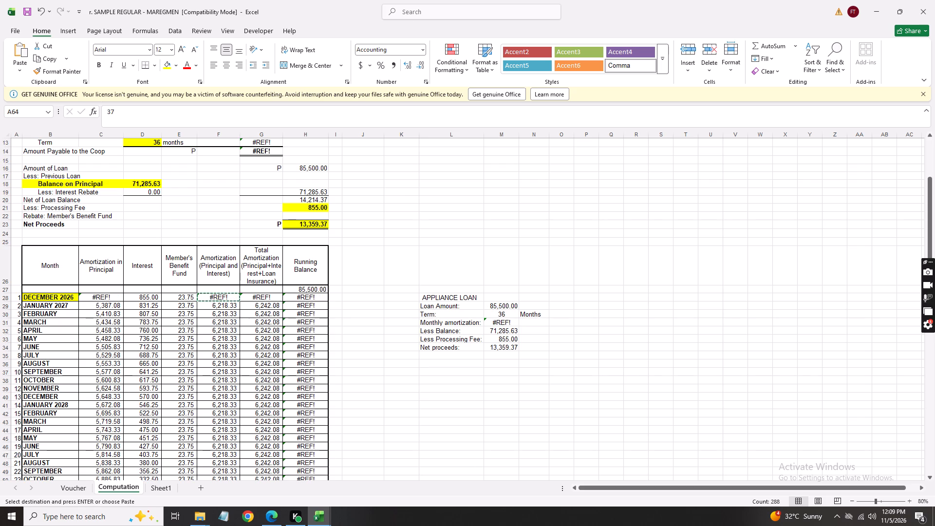
pyautogui.click(418, 394)
pyautogui.hotkey('ctrl', 'z')
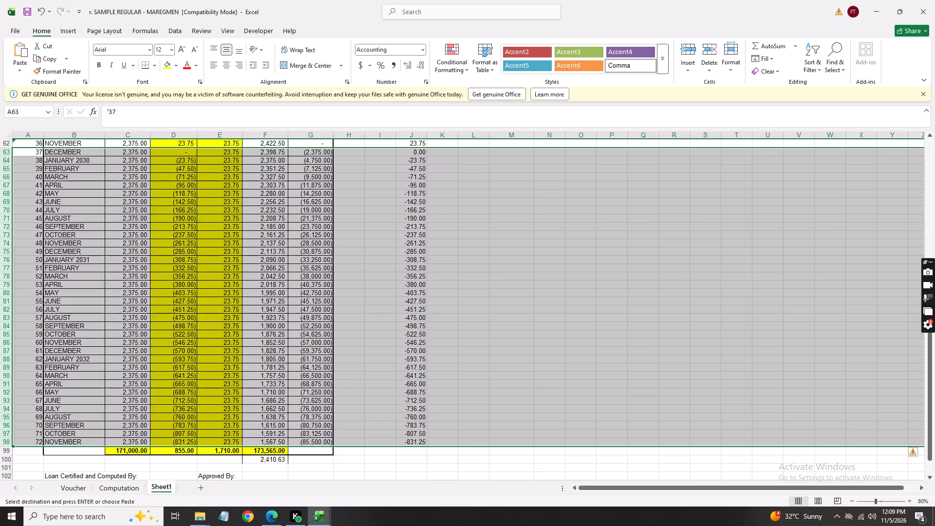
# Delete the rows for months 37 to 72 from Sheet1's amortization table, keeping the totals row.
pyautogui.rightClick(4, 285)
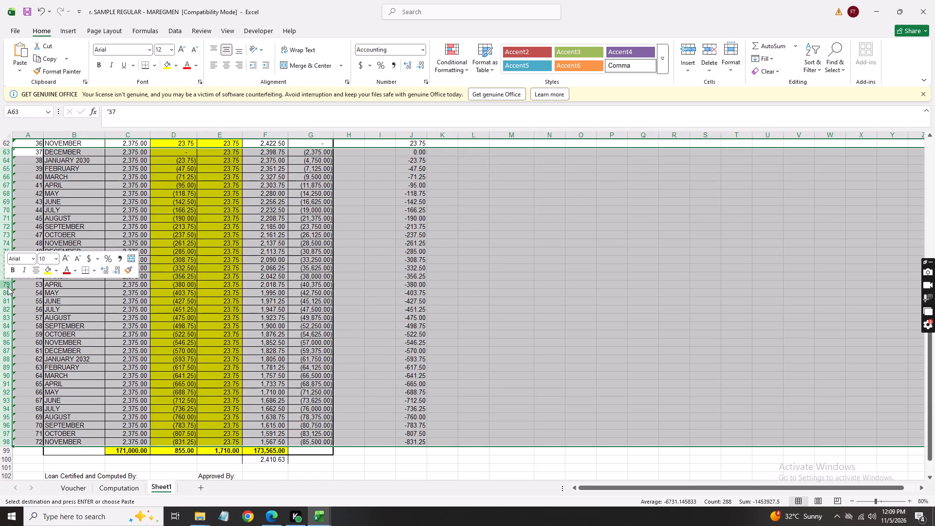
pyautogui.click(43, 395)
pyautogui.click(245, 320)
pyautogui.scroll(5, 249, 322)
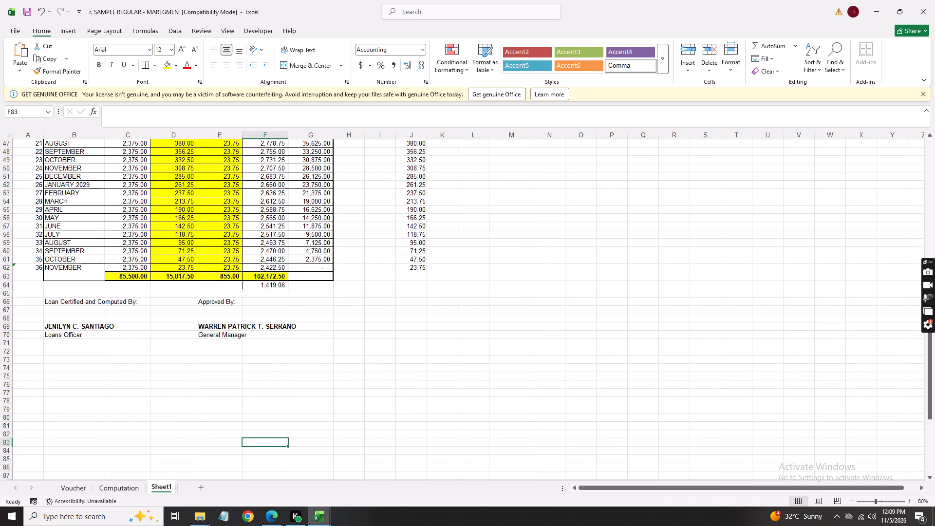
pyautogui.scroll(11, 247, 336)
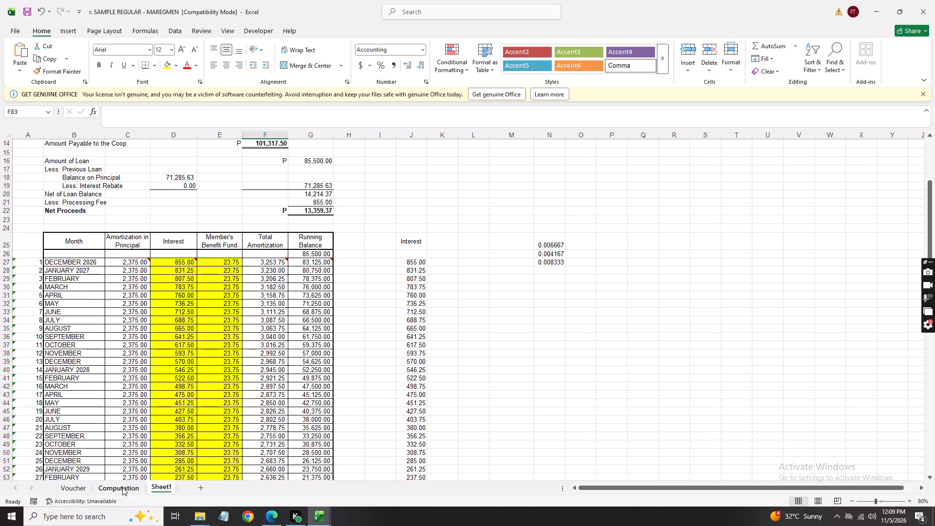
# Delete the rows for months 37 to 71 from the Computation sheet's amortization table.
pyautogui.click(122, 487)
pyautogui.scroll(-10, 153, 351)
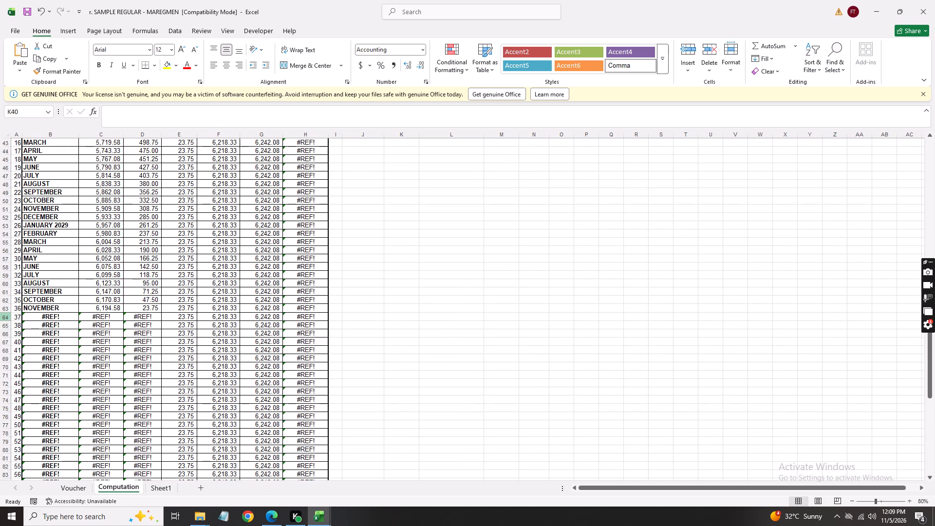
pyautogui.click(4, 317)
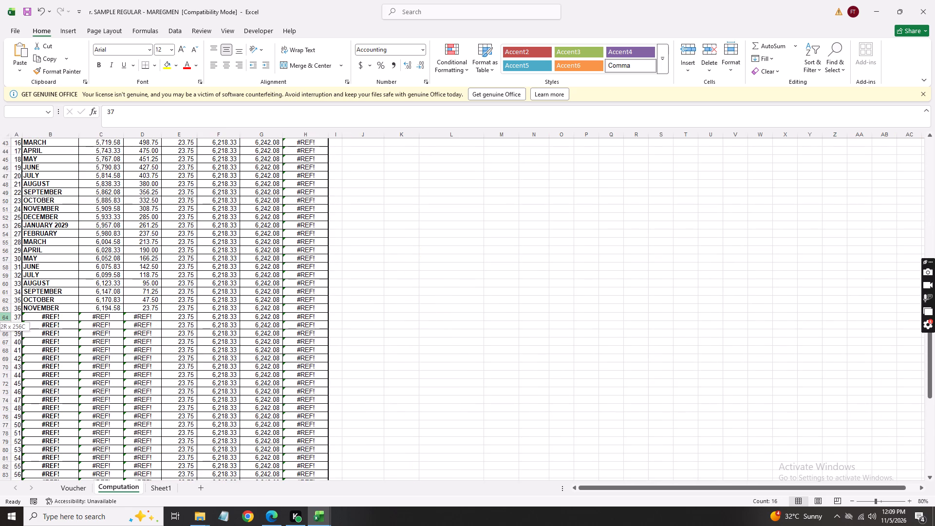
pyautogui.moveTo(7, 316); pyautogui.dragTo(7, 321)
pyautogui.click(8, 317)
pyautogui.click(336, 321)
pyautogui.click(514, 339)
pyautogui.click(555, 426)
pyautogui.scroll(-5, 470, 421)
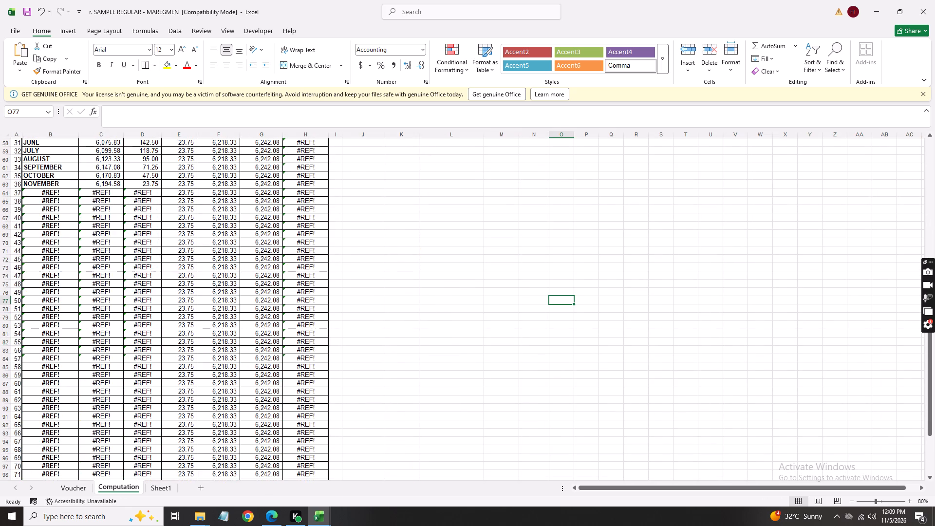
pyautogui.scroll(6, 393, 395)
pyautogui.moveTo(2, 342); pyautogui.dragTo(3, 525)
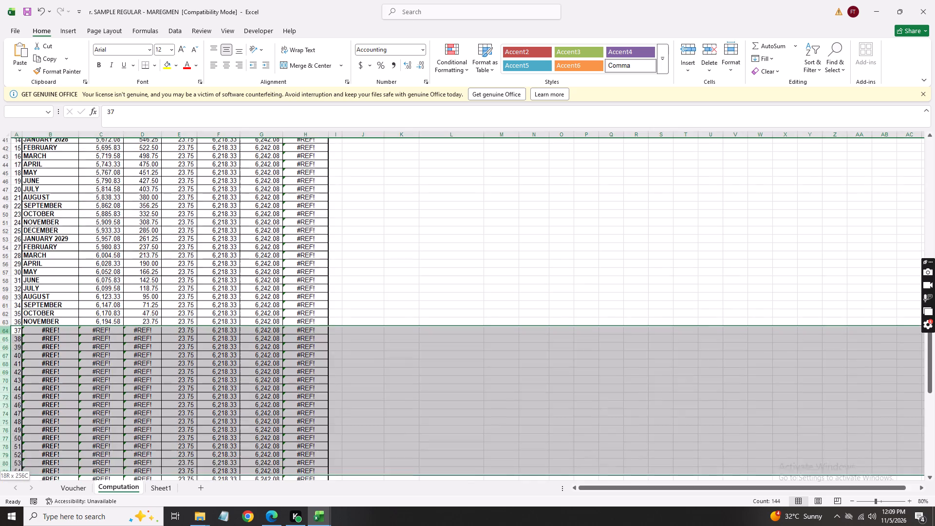
pyautogui.moveTo(3, 525); pyautogui.dragTo(10, 452)
pyautogui.click(10, 452)
pyautogui.rightClick(0, 436)
pyautogui.click(35, 357)
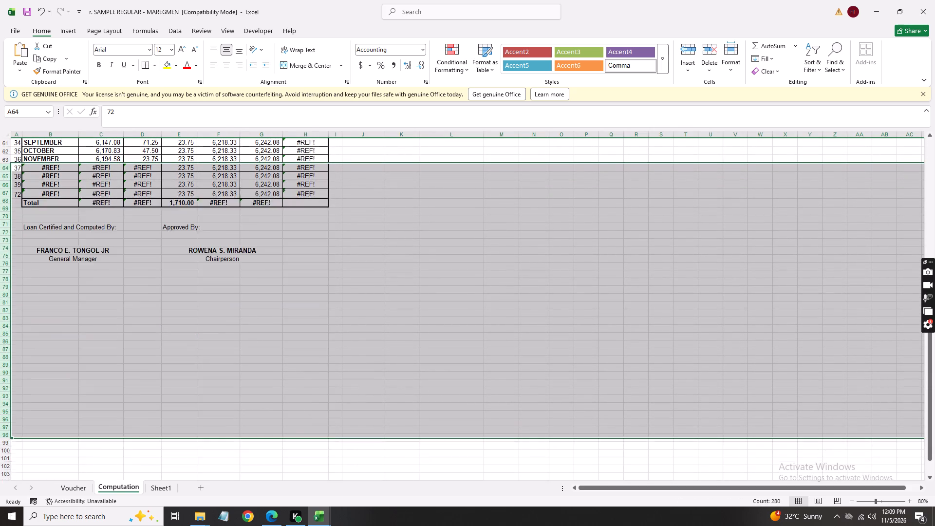
# Delete the leftover month 72 row from the Computation sheet's amortization table, keeping the Total row.
pyautogui.scroll(5, 59, 357)
pyautogui.click(50, 294)
pyautogui.click(5, 293)
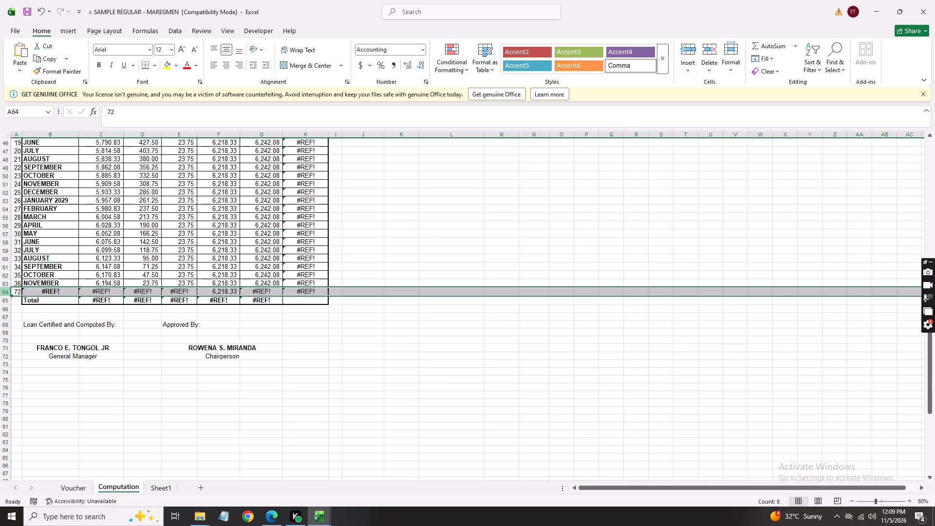
pyautogui.rightClick(5, 293)
pyautogui.click(53, 407)
# Select December 2026's Amortization (Principal and Interest) cell in the Computation sheet's amortization table.
pyautogui.scroll(6, 147, 373)
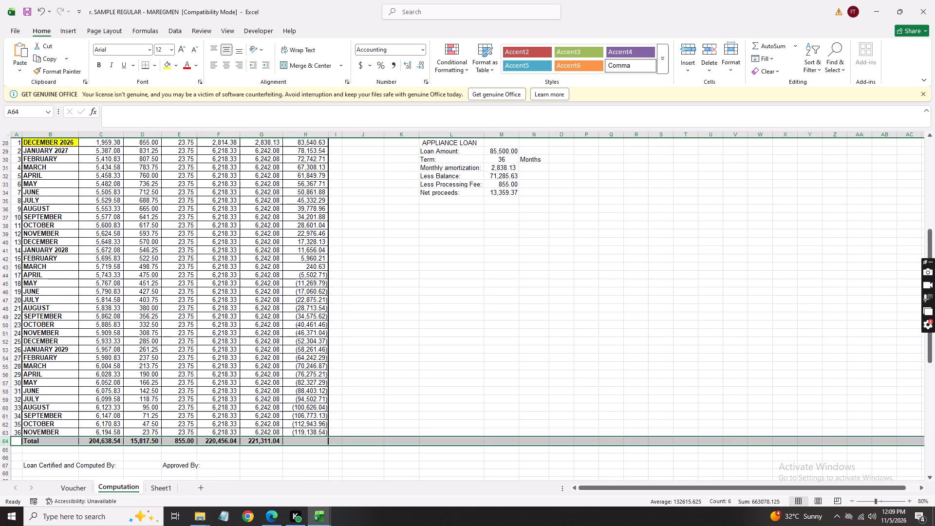
pyautogui.scroll(2, 141, 357)
pyautogui.click(229, 225)
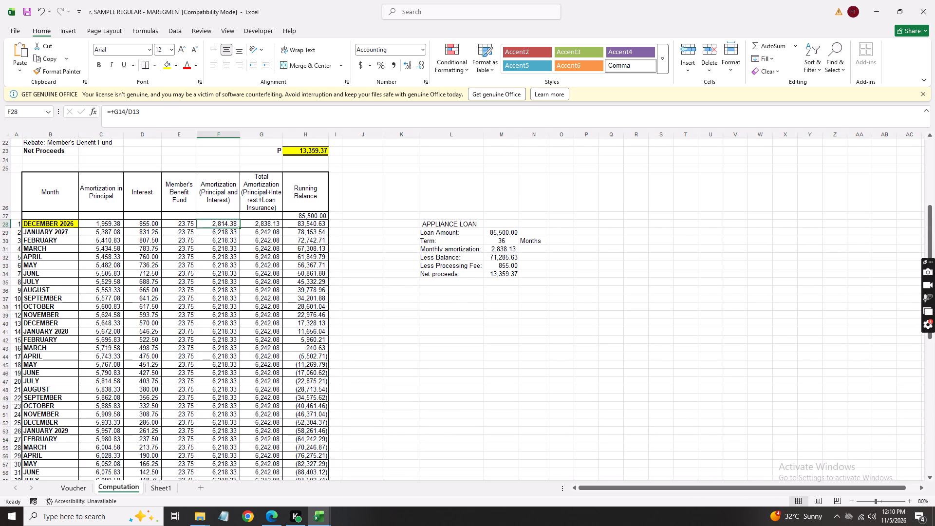
# Copy December 2026's Amortization (Principal and Interest) as a value into January 2027 and fill it down through the remaining months.
pyautogui.hotkey('ctrl', 'c')
pyautogui.rightClick(226, 231)
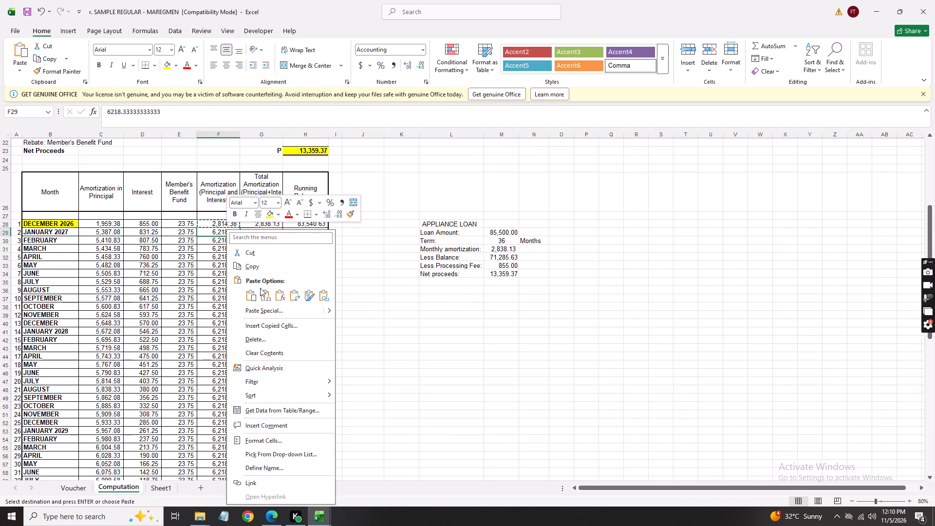
pyautogui.click(262, 292)
pyautogui.doubleClick(241, 236)
pyautogui.click(386, 277)
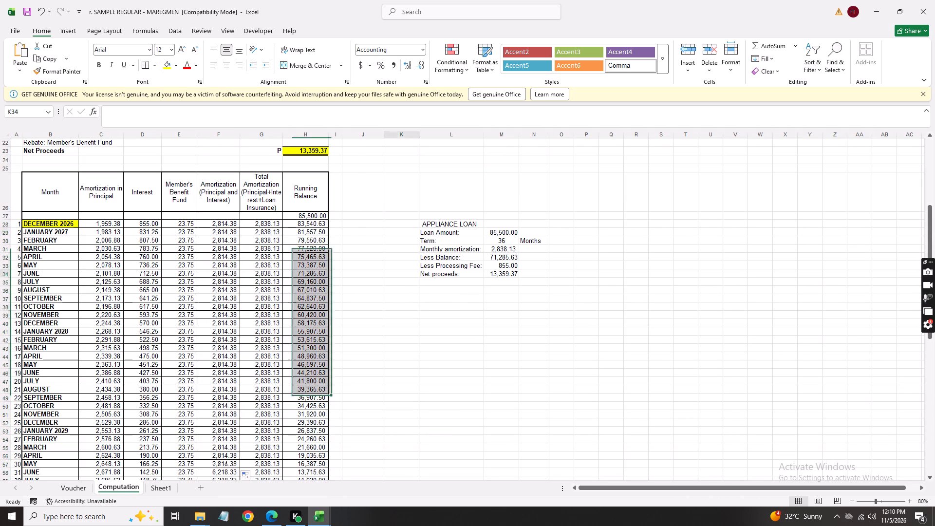
pyautogui.scroll(-5, 385, 309)
pyautogui.click(368, 312)
# Copy the Appliance Loan summary block, from its heading through the Net proceeds row, including the Months label.
pyautogui.scroll(5, 410, 335)
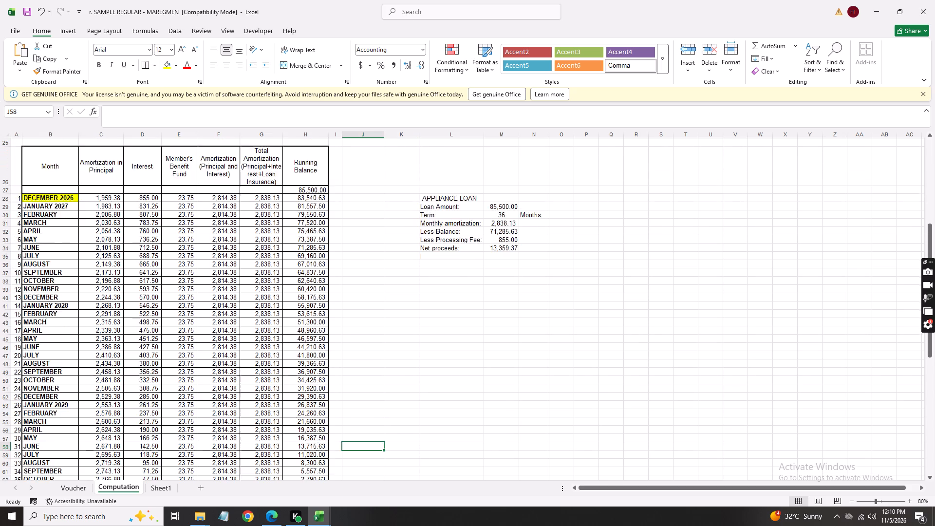
pyautogui.scroll(4, 396, 323)
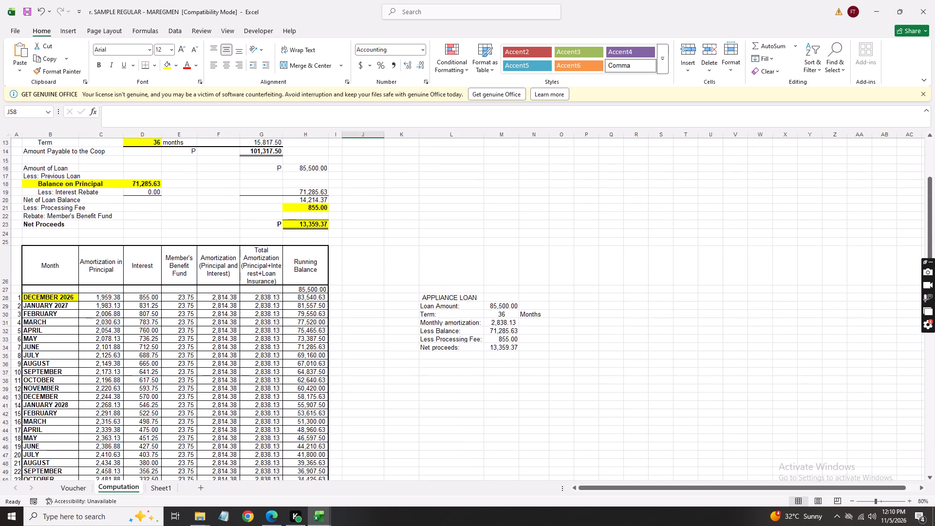
pyautogui.scroll(1, 394, 329)
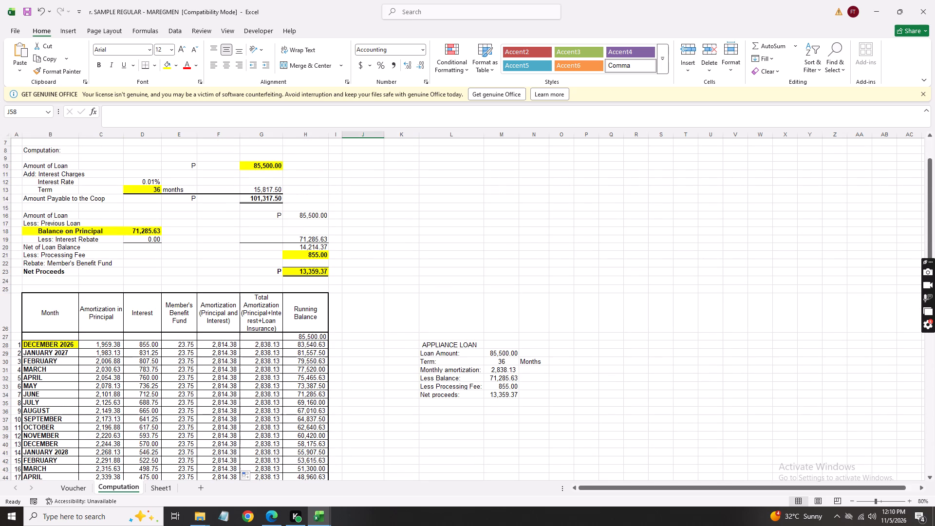
pyautogui.moveTo(432, 345); pyautogui.dragTo(529, 393)
pyautogui.hotkey('ctrl', 'c')
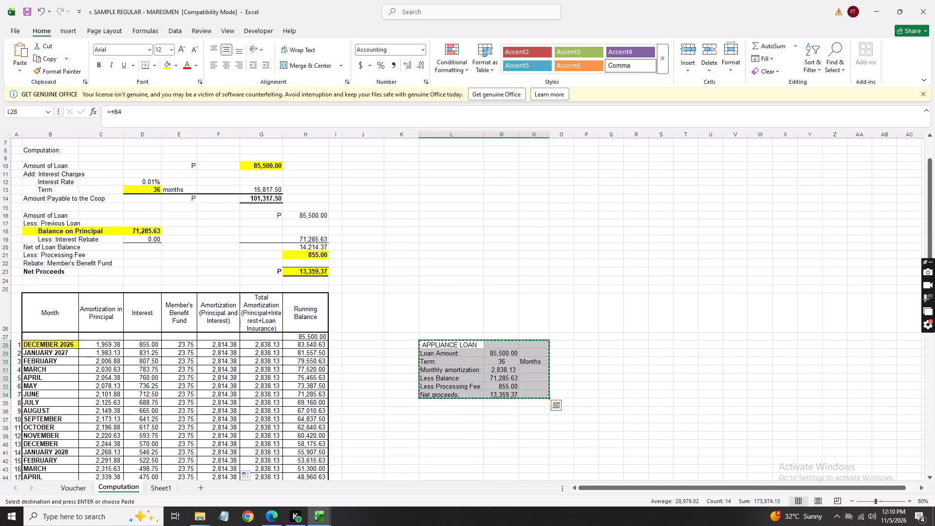